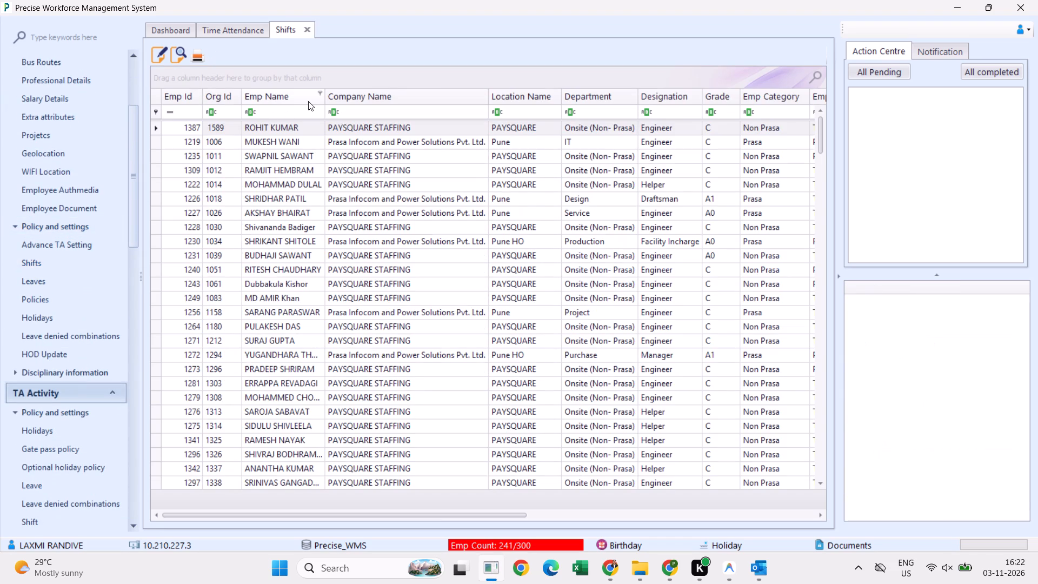
Filter the employee names by "aji" and open the shift assignments of the Production manager at Pune HO.
{"action": "left_click", "coordinate": [284, 110]}
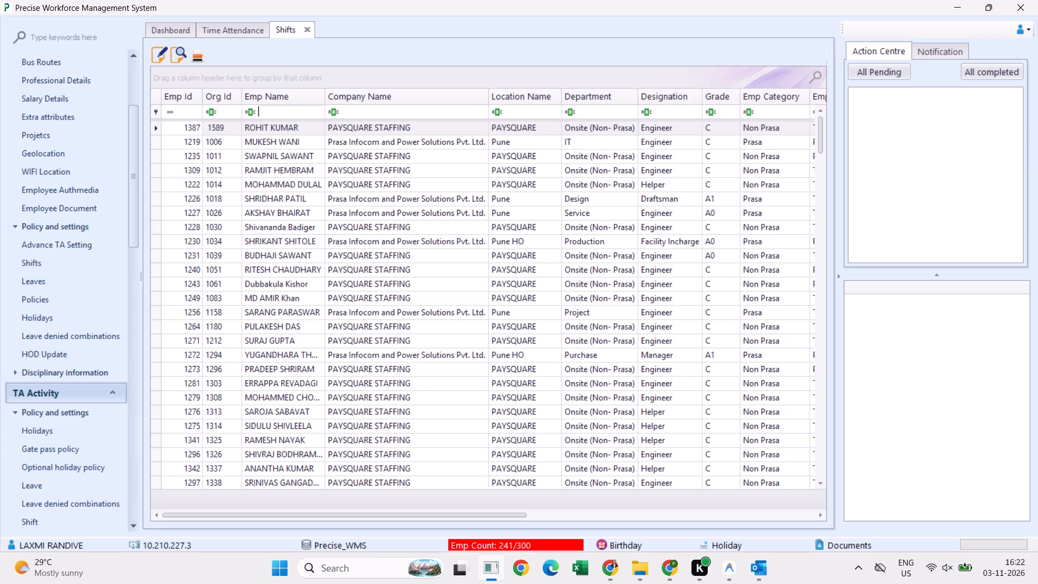
{"action": "type", "text": "aji"}
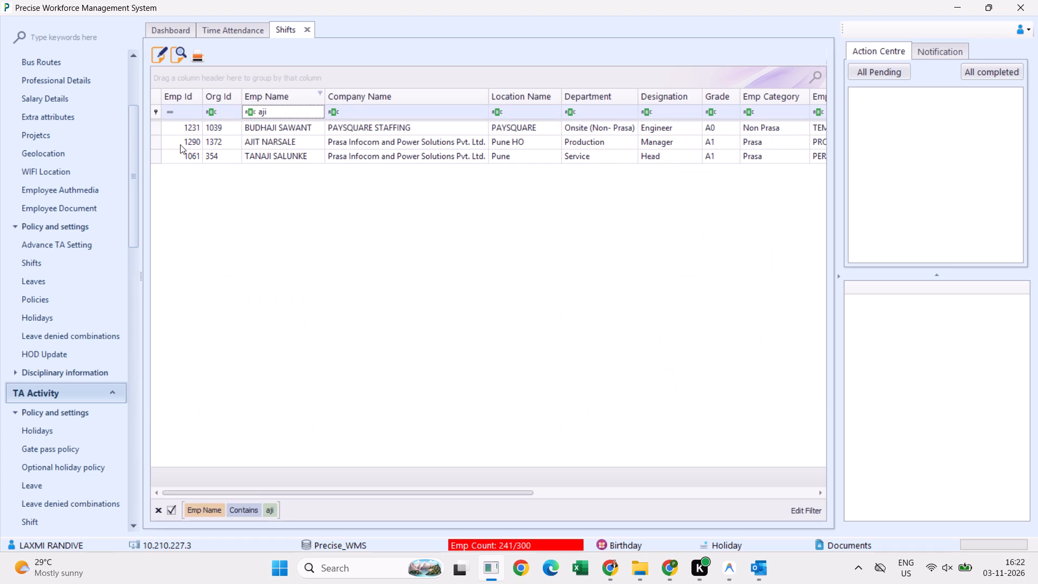
{"action": "double_click", "coordinate": [155, 140]}
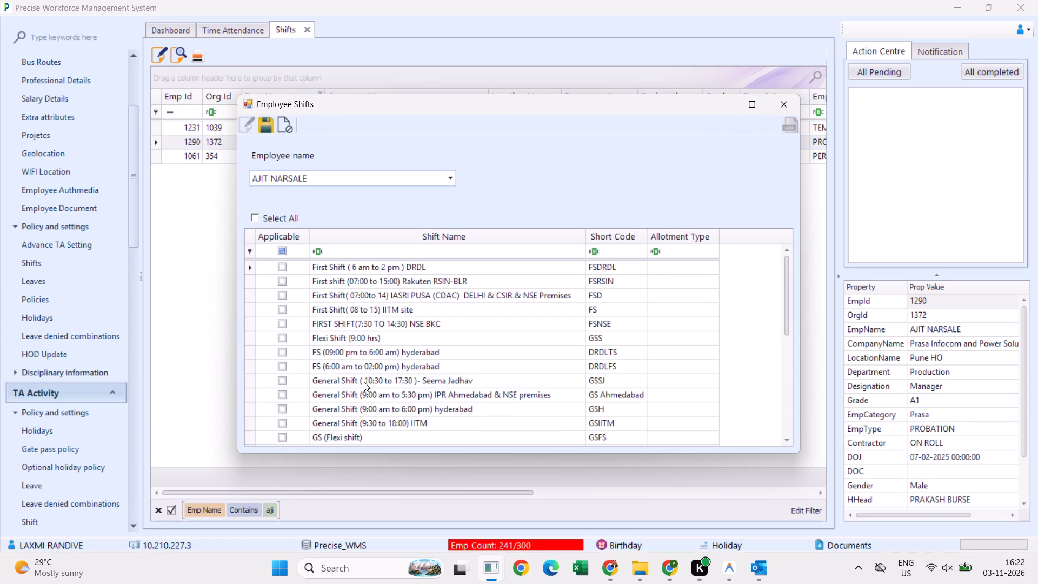
Remove General Shift (9:30 to 18:30) from the employee's applicable shifts and save the assignments.
{"action": "scroll", "coordinate": [364, 382], "scroll_direction": "down", "scroll_amount": 12}
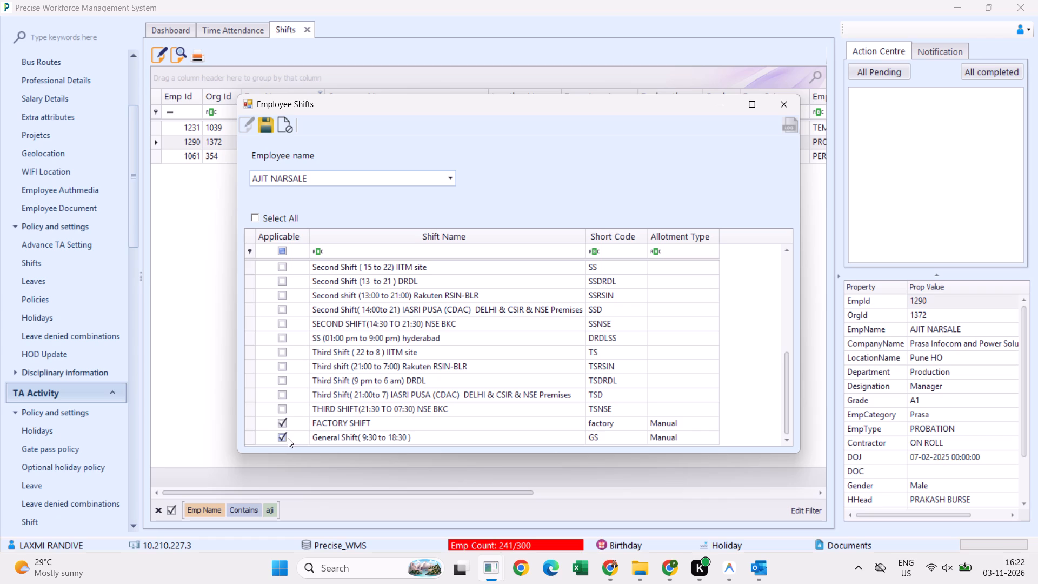
{"action": "left_click", "coordinate": [281, 438]}
{"action": "left_click", "coordinate": [268, 129]}
Close the employee's shift assignments and clear the "aji" filter from the employee names.
{"action": "left_click", "coordinate": [559, 328]}
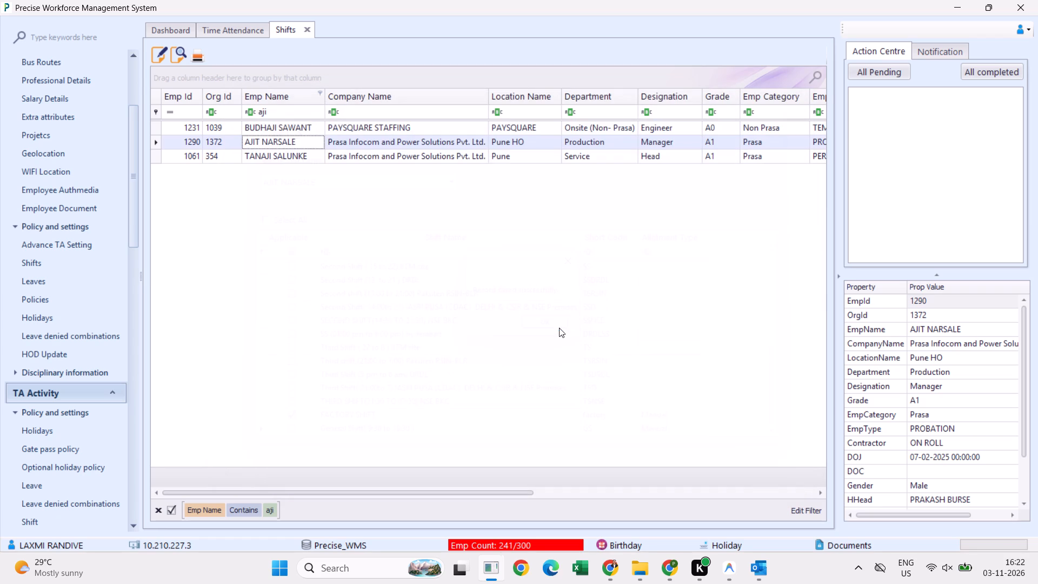
{"action": "left_click", "coordinate": [300, 108]}
{"action": "key", "text": "BackSpace"}
{"action": "key", "text": "BackSpace"}
{"action": "key", "text": "BackSpace"}
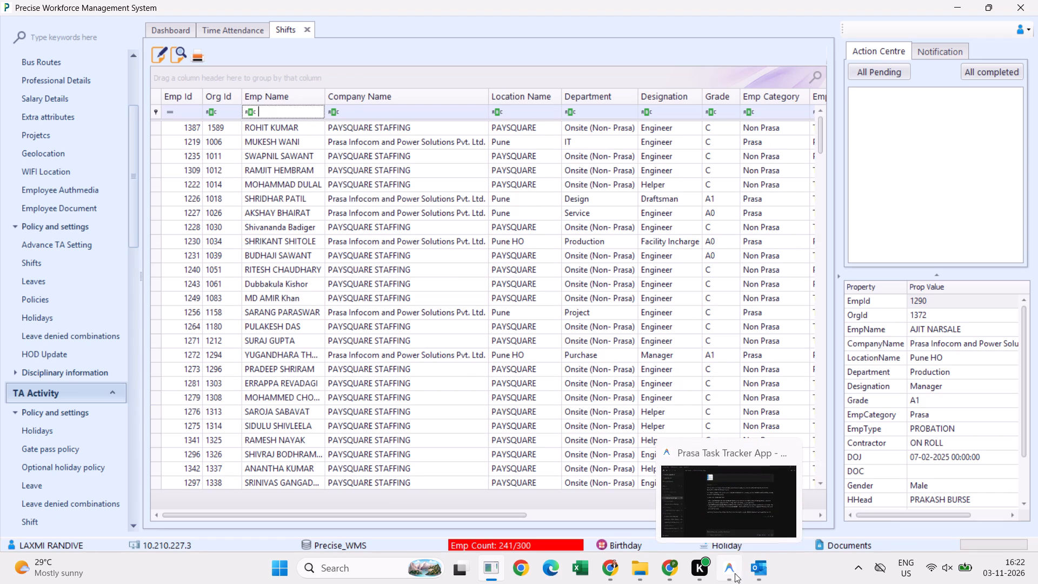
Reorder the taskbar so that Outlook sits directly before Chrome.
{"action": "left_click_drag", "start_coordinate": [757, 567], "coordinate": [518, 583]}
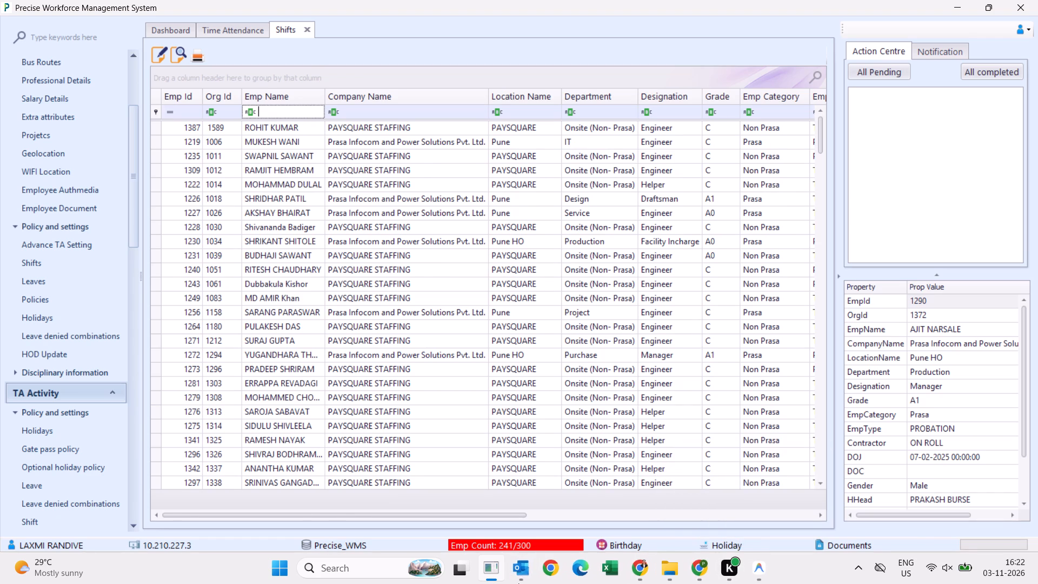
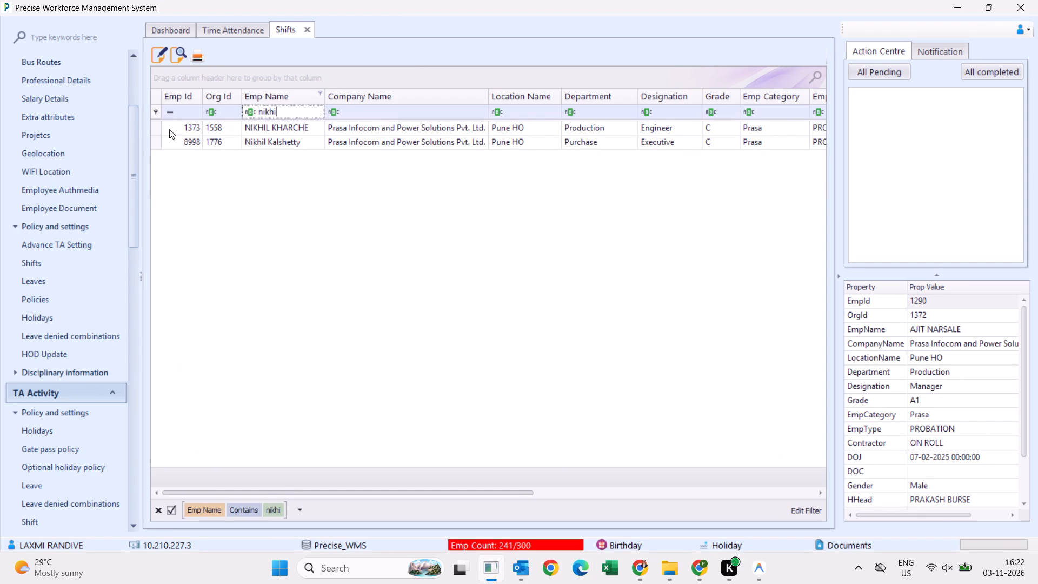
Open the shift assignments of the Production engineer at Pune HO and go to the General Shift (9:30 to 18:30) entry.
{"action": "double_click", "coordinate": [157, 127]}
{"action": "scroll", "coordinate": [330, 446], "scroll_direction": "down", "scroll_amount": 6}
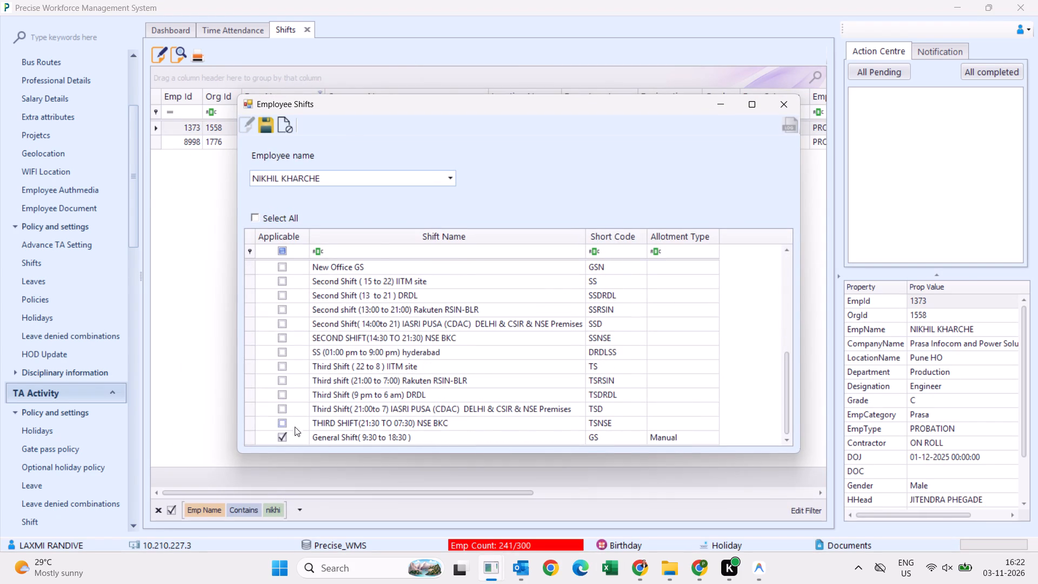
Replace General Shift (9:30 to 18:30) with FACTORY SHIFT in the Production engineer's applicable shifts and save the assignments.
{"action": "left_click", "coordinate": [283, 437]}
{"action": "scroll", "coordinate": [312, 254], "scroll_direction": "up", "scroll_amount": 4}
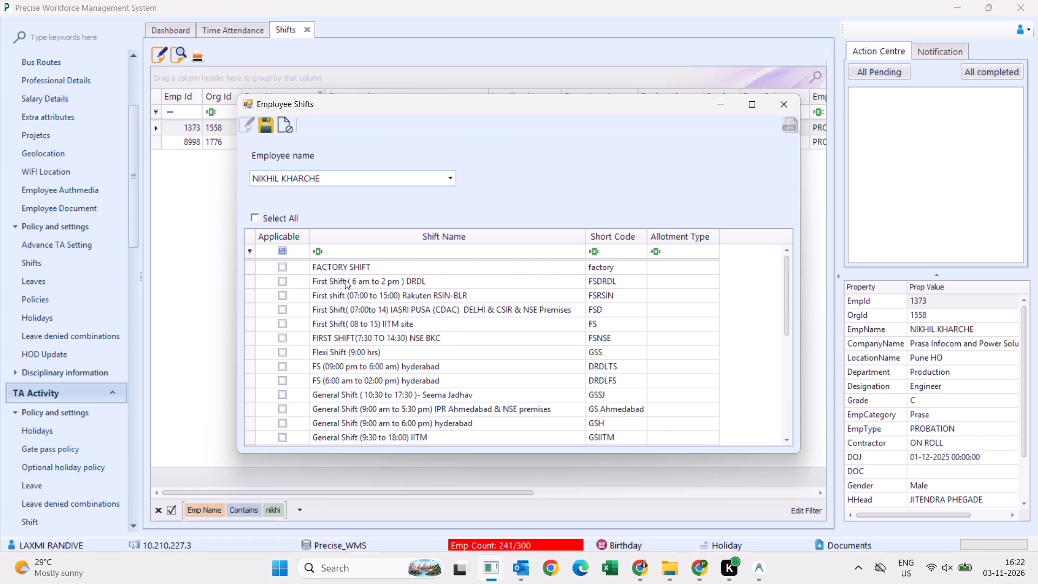
{"action": "left_click", "coordinate": [281, 267]}
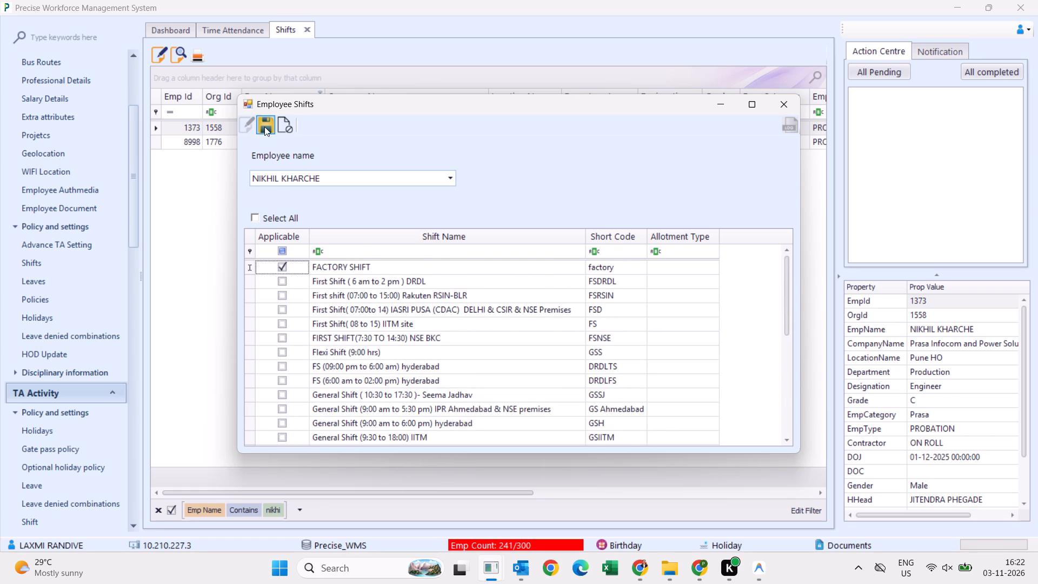
{"action": "left_click", "coordinate": [264, 127]}
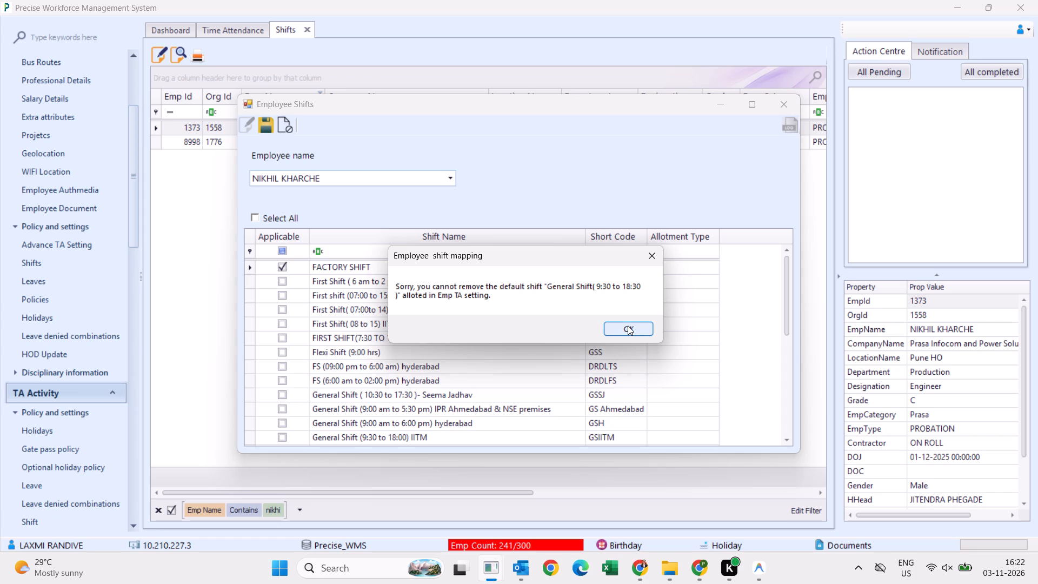
Close the Production engineer's Employee Shifts window and return to the filtered employee list.
{"action": "left_click", "coordinate": [628, 326]}
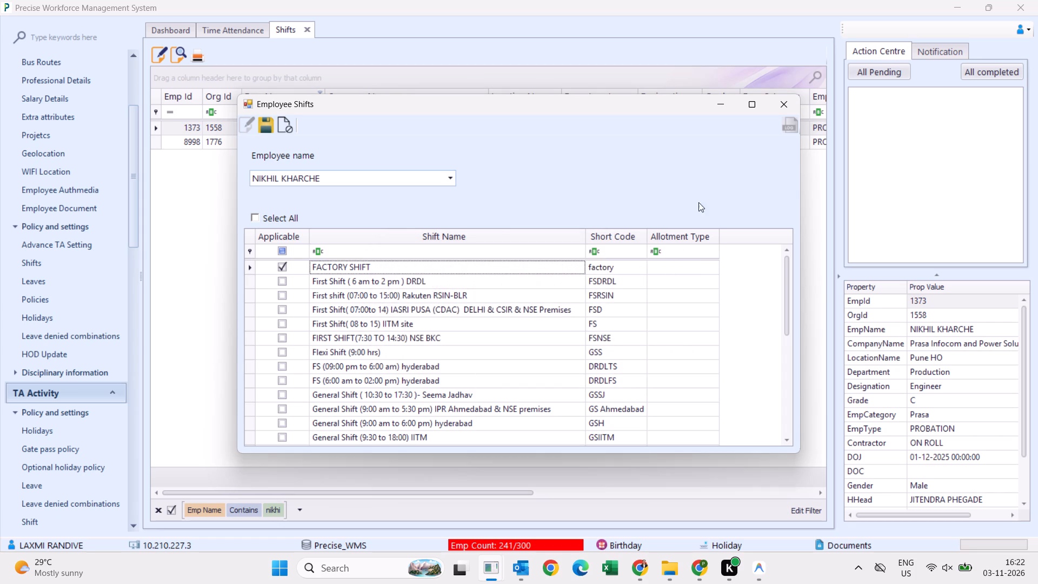
{"action": "left_click", "coordinate": [795, 100]}
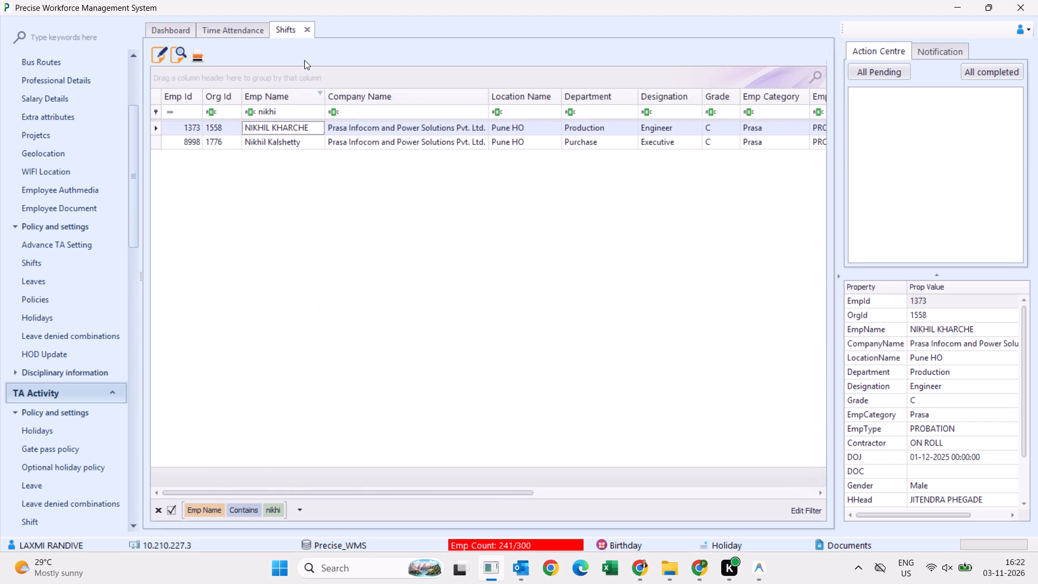
Collapse the Employee section of the navigation and close the Shifts and Time Attendance pages, keeping only the Dashboard.
{"action": "scroll", "coordinate": [54, 468], "scroll_direction": "down", "scroll_amount": 2}
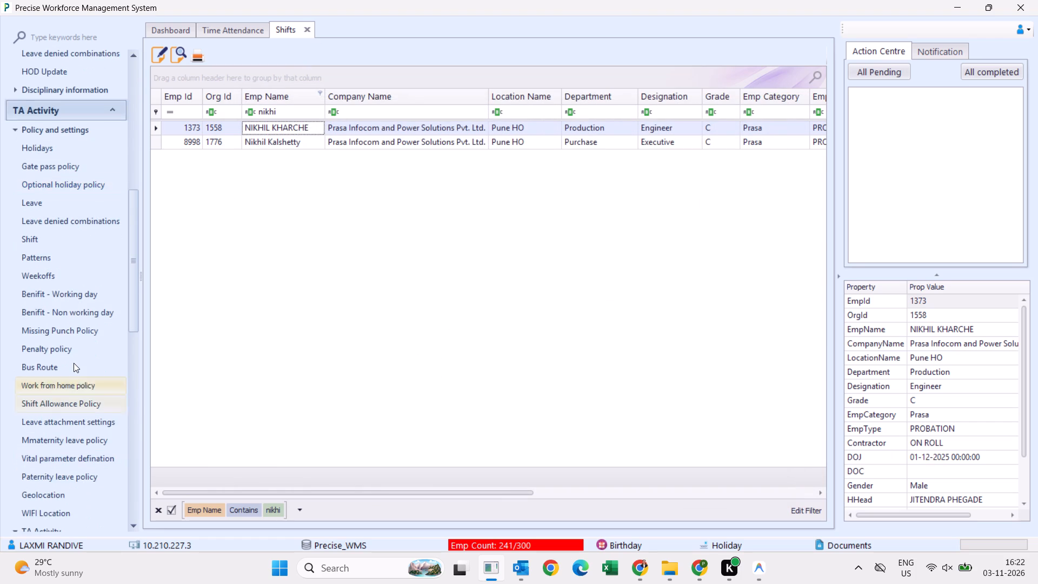
{"action": "scroll", "coordinate": [74, 363], "scroll_direction": "down", "scroll_amount": 3}
{"action": "scroll", "coordinate": [74, 363], "scroll_direction": "up", "scroll_amount": 1}
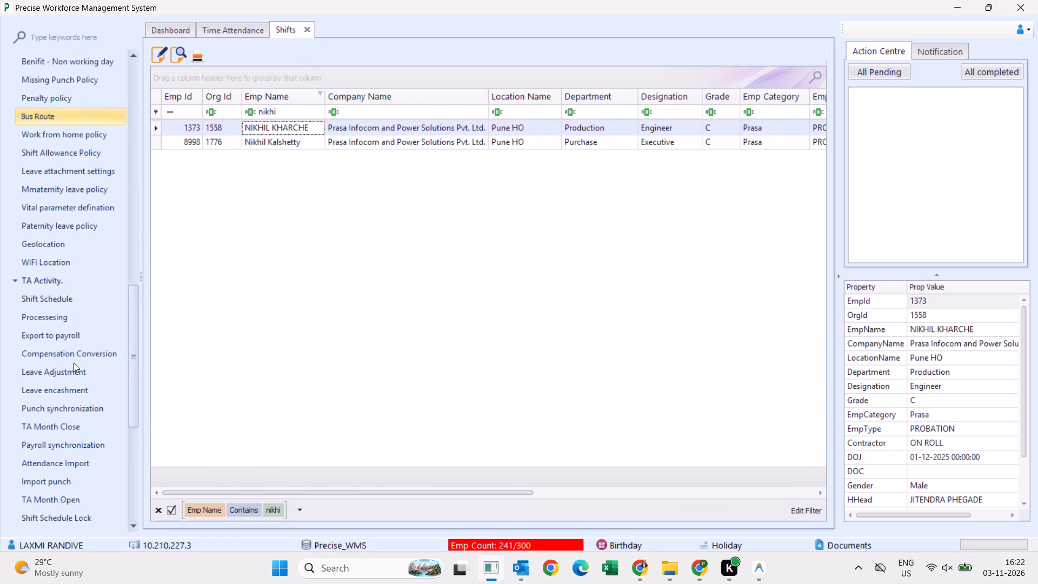
{"action": "scroll", "coordinate": [74, 363], "scroll_direction": "up", "scroll_amount": 2}
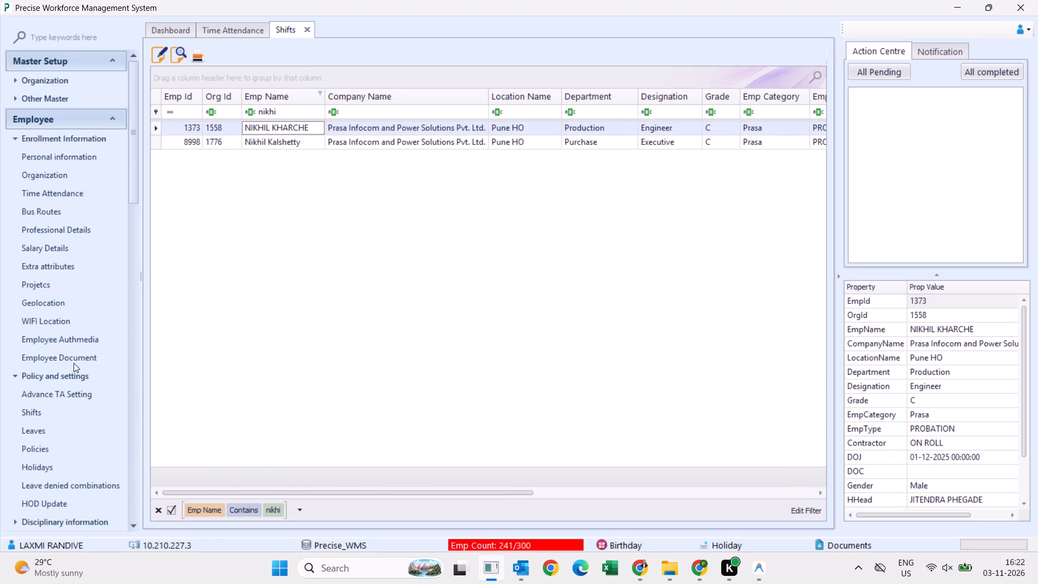
{"action": "left_click", "coordinate": [103, 120]}
{"action": "left_click", "coordinate": [306, 30]}
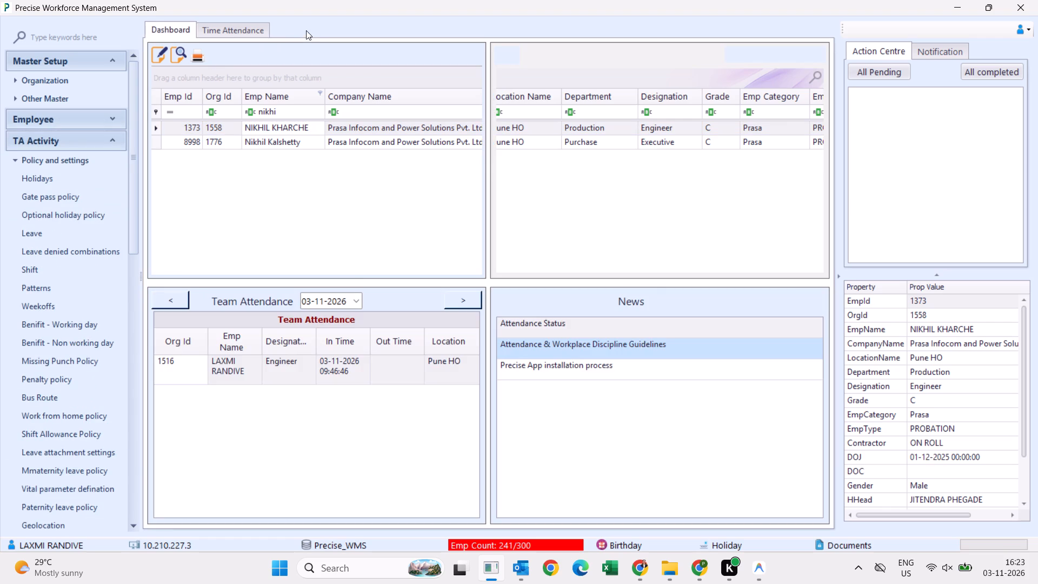
{"action": "left_click", "coordinate": [264, 34]}
{"action": "left_click", "coordinate": [275, 26]}
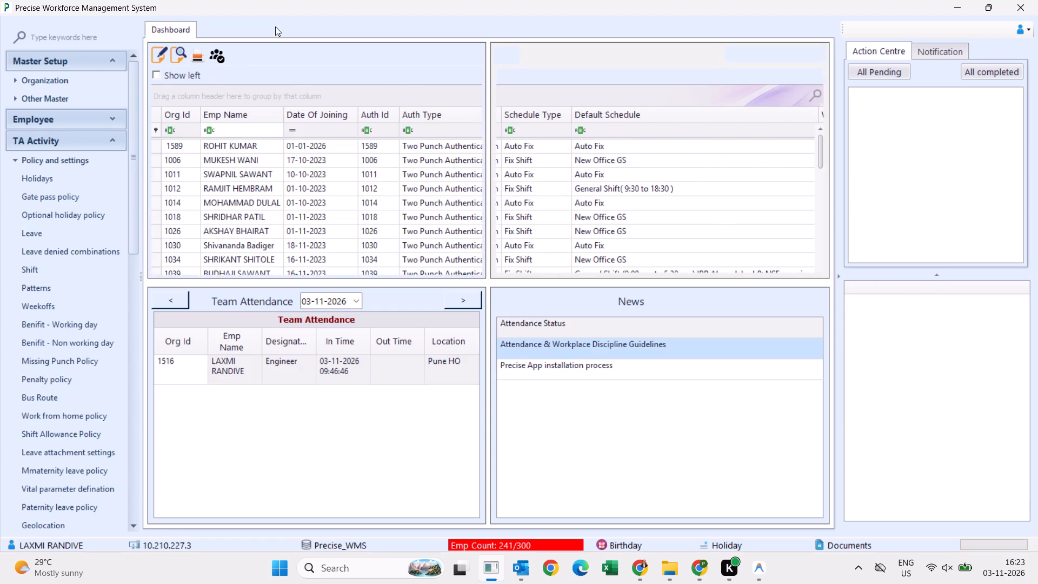
Open the Shift definitions list from the policy and settings of TA Activity.
{"action": "left_click", "coordinate": [112, 141]}
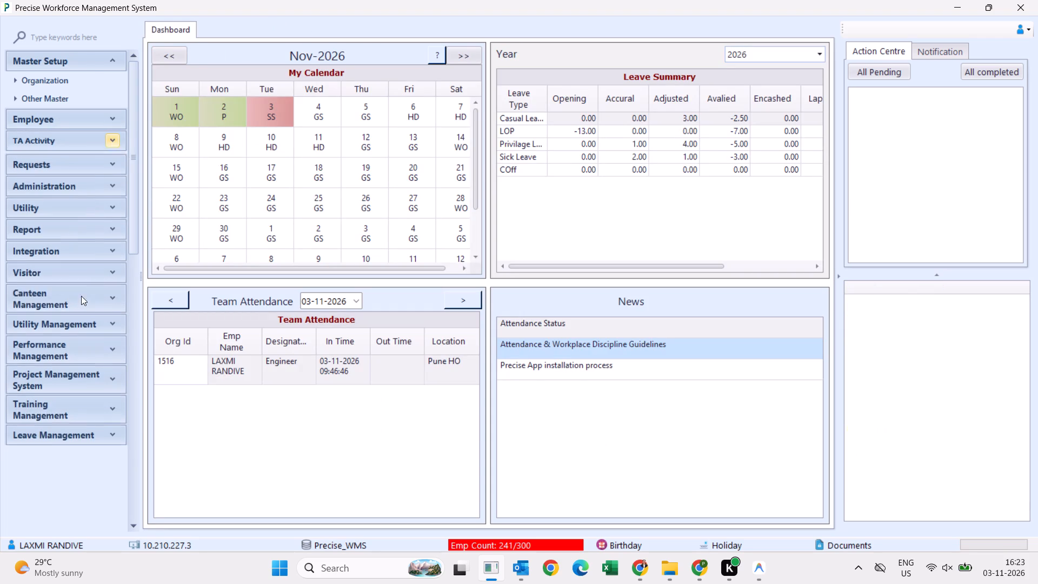
{"action": "scroll", "coordinate": [81, 296], "scroll_direction": "down", "scroll_amount": 1}
{"action": "left_click", "coordinate": [97, 137]}
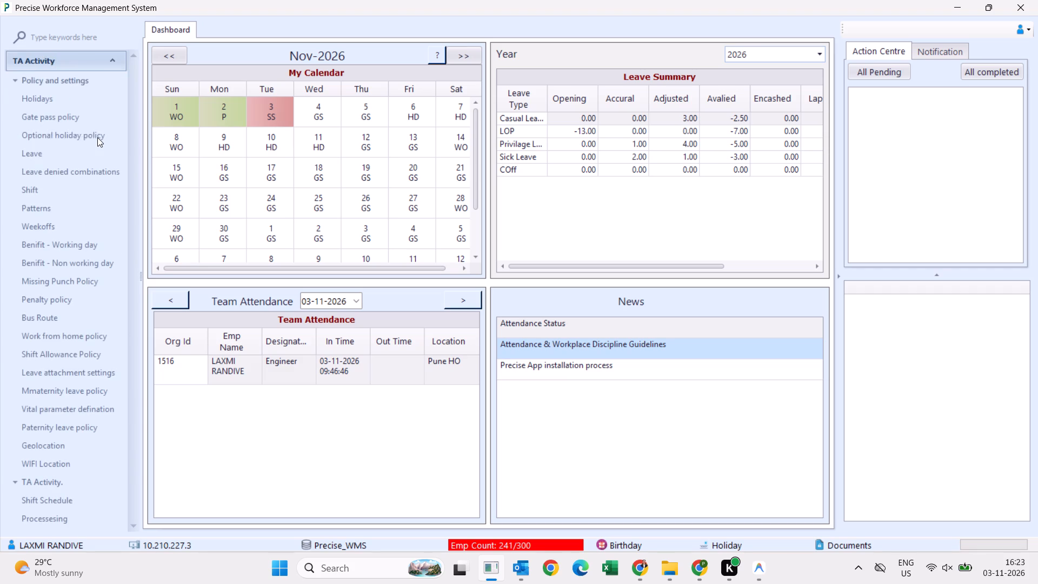
{"action": "double_click", "coordinate": [46, 190]}
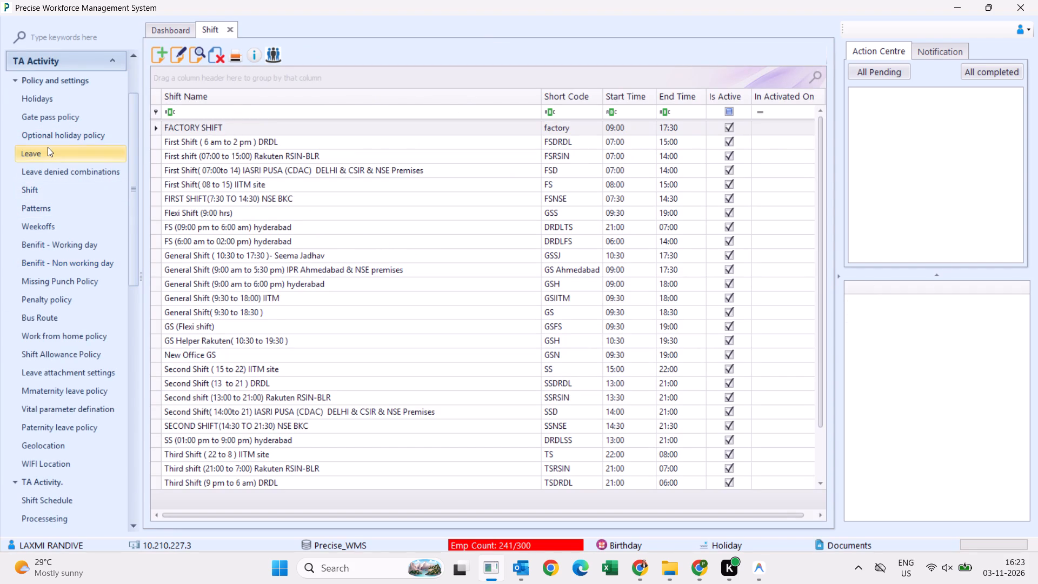
Filter the employee shifts list by name "nikhi" and review the Production engineer's applicable shifts.
{"action": "scroll", "coordinate": [51, 181], "scroll_direction": "up", "scroll_amount": 2}
{"action": "left_click", "coordinate": [81, 115]}
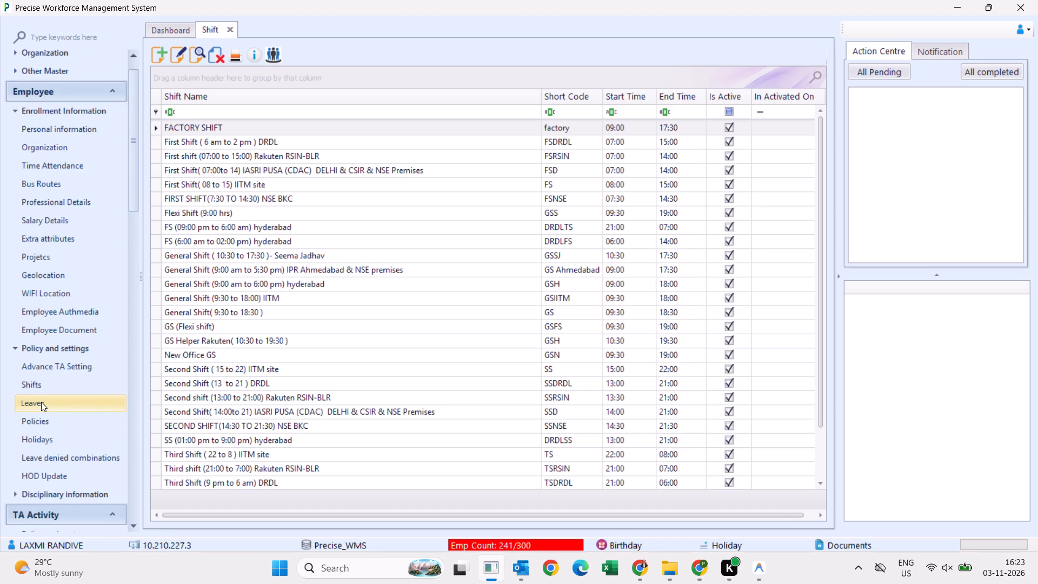
{"action": "double_click", "coordinate": [48, 383]}
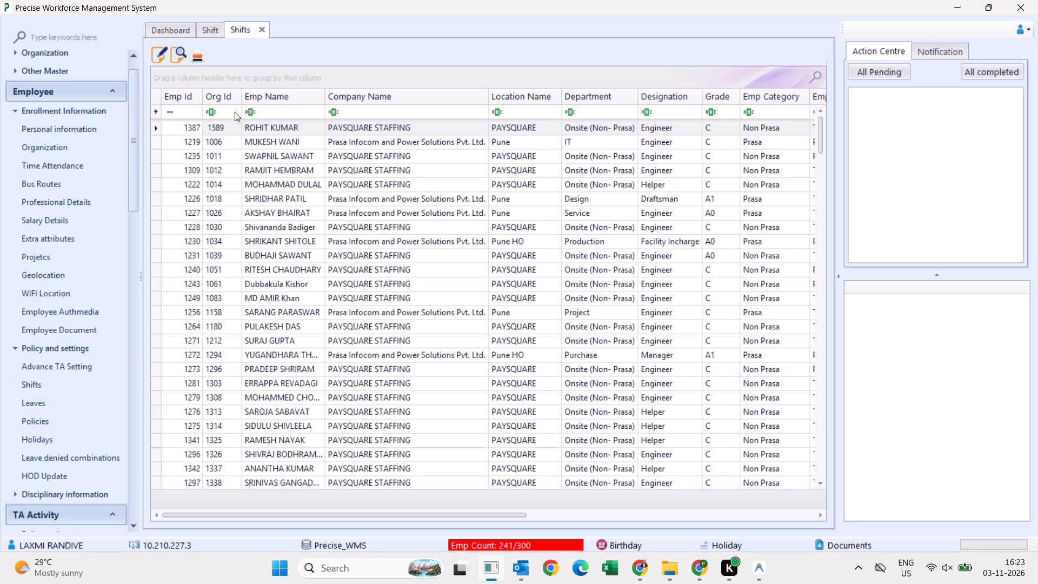
{"action": "left_click", "coordinate": [272, 113]}
{"action": "type", "text": "nikhi"}
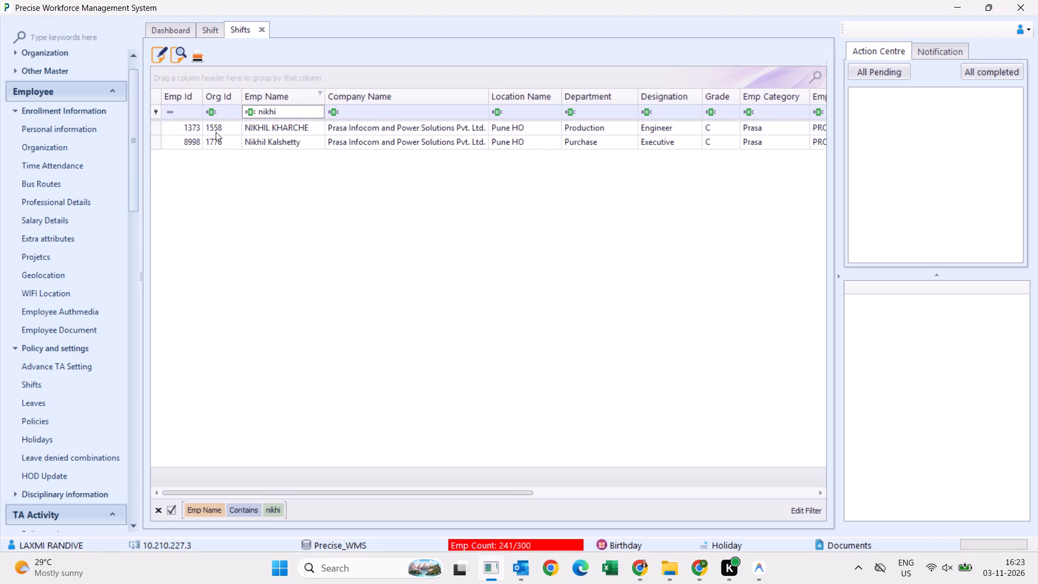
{"action": "double_click", "coordinate": [156, 129]}
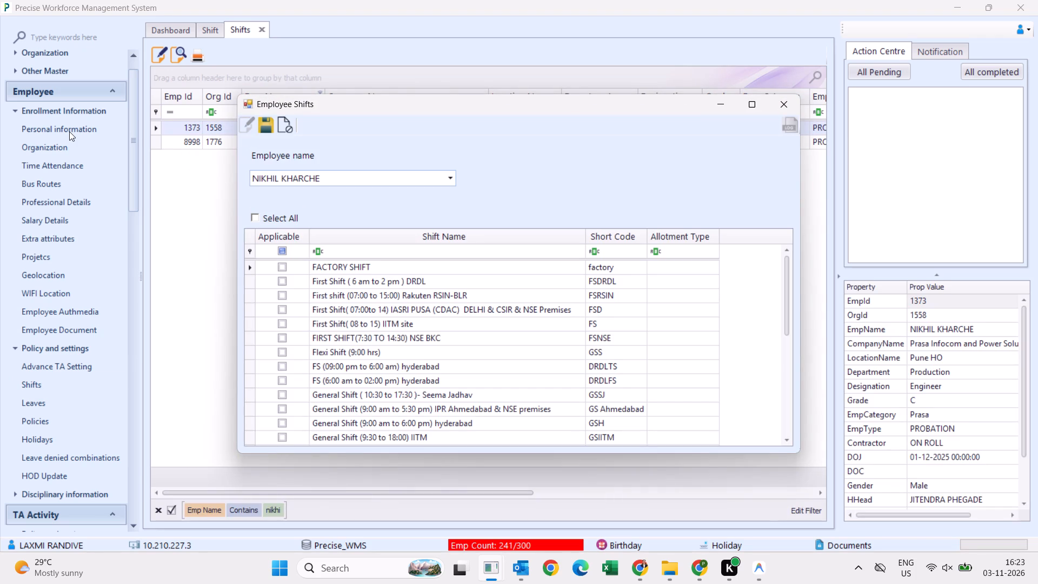
{"action": "scroll", "coordinate": [69, 131], "scroll_direction": "up", "scroll_amount": 2}
{"action": "left_click", "coordinate": [783, 108]}
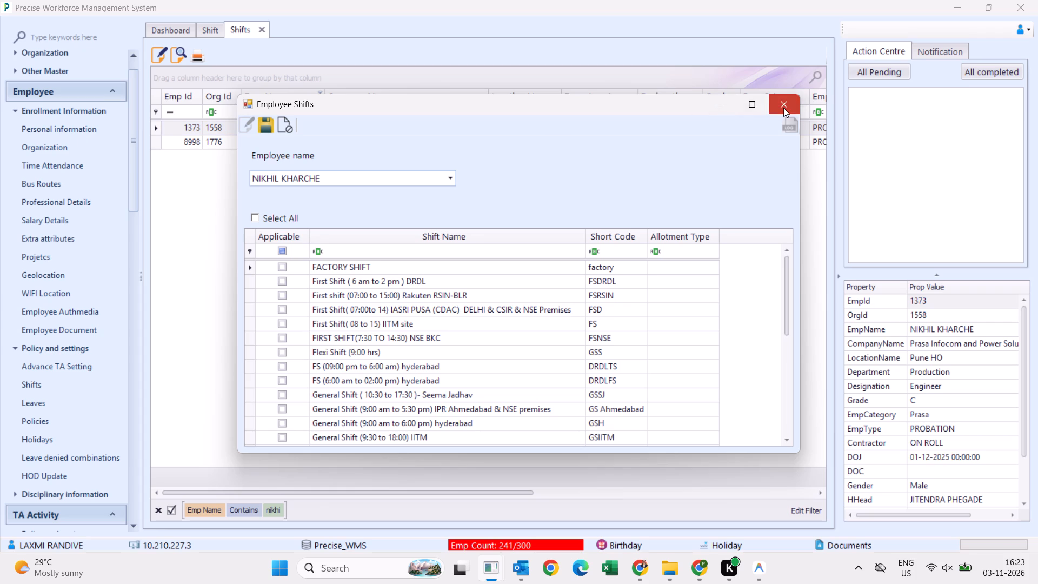
{"action": "scroll", "coordinate": [62, 165], "scroll_direction": "up", "scroll_amount": 1}
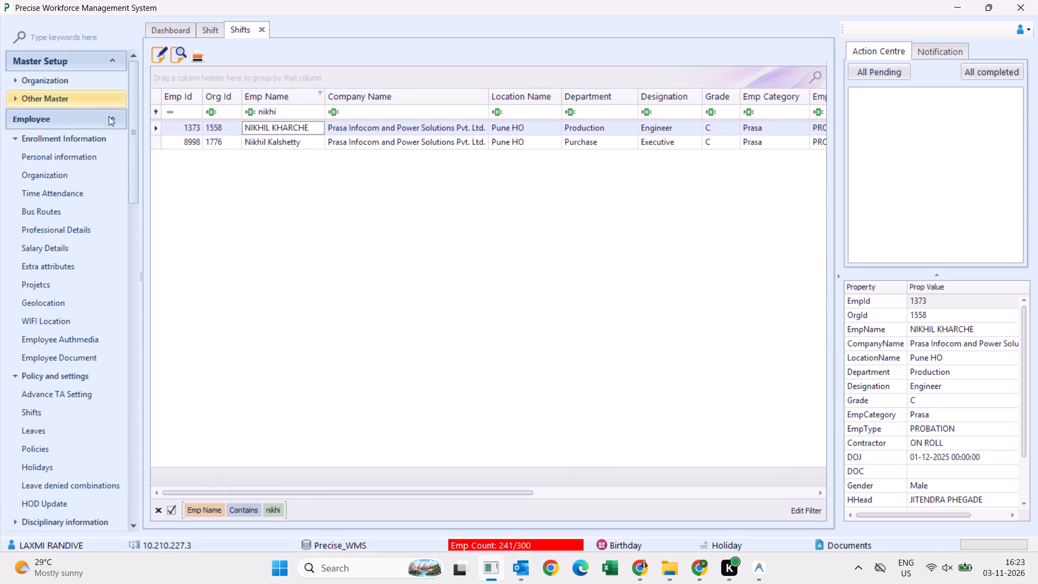
{"action": "scroll", "coordinate": [95, 139], "scroll_direction": "up", "scroll_amount": 1}
{"action": "scroll", "coordinate": [84, 252], "scroll_direction": "down", "scroll_amount": 2}
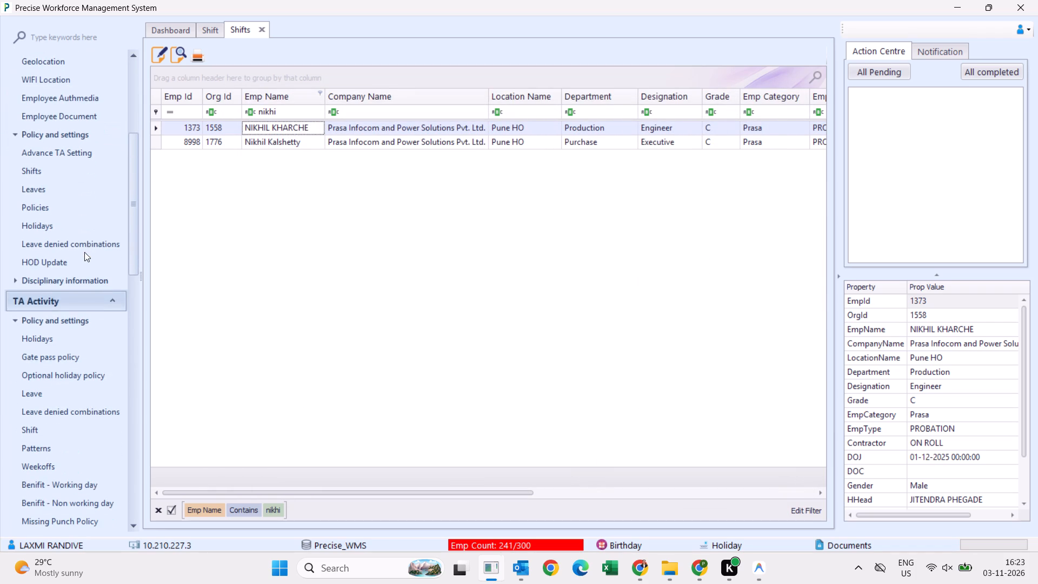
{"action": "scroll", "coordinate": [60, 294], "scroll_direction": "down", "scroll_amount": 1}
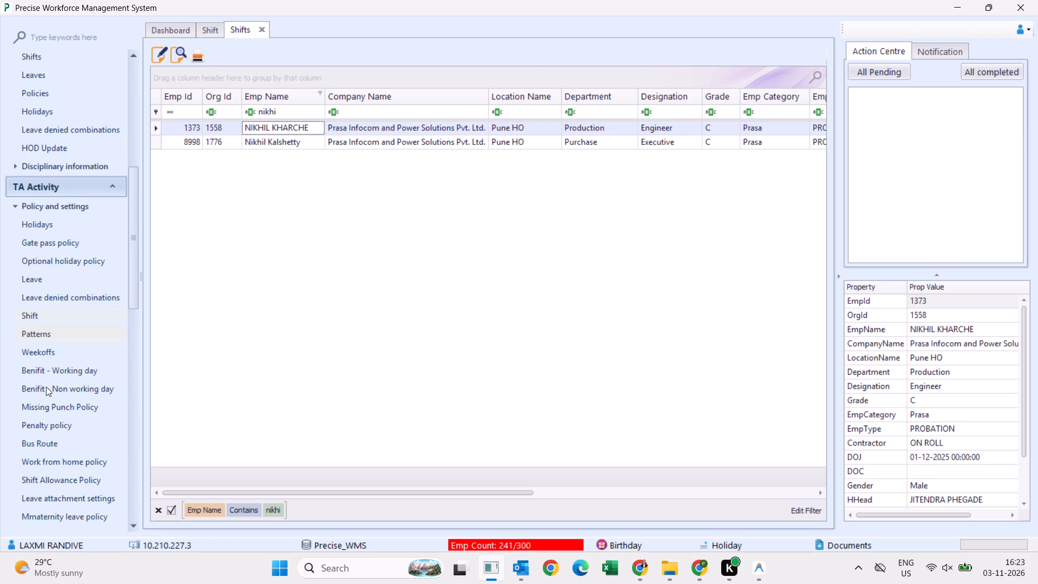
{"action": "scroll", "coordinate": [46, 387], "scroll_direction": "down", "scroll_amount": 3}
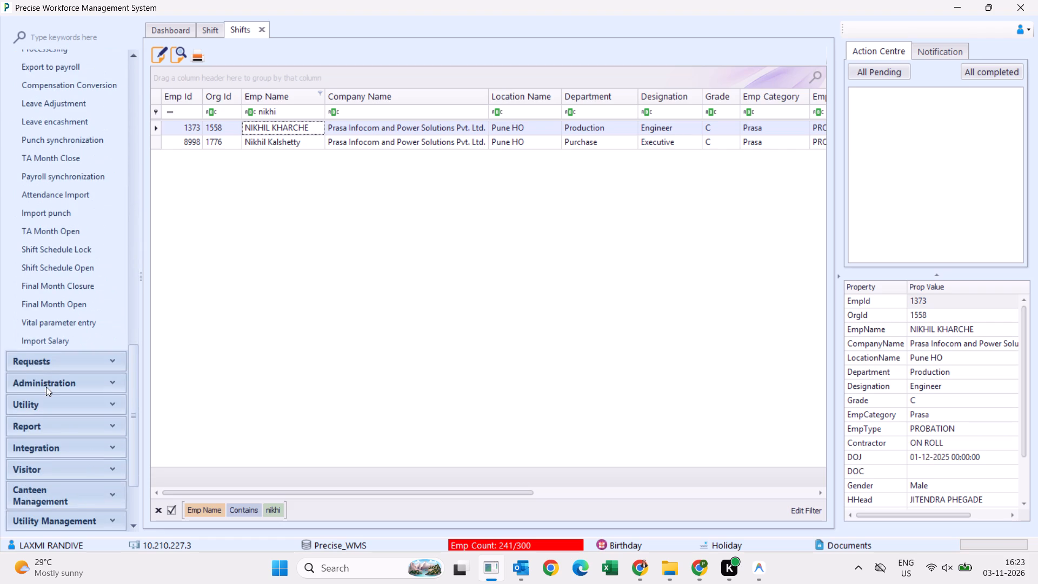
{"action": "scroll", "coordinate": [46, 387], "scroll_direction": "up", "scroll_amount": 7}
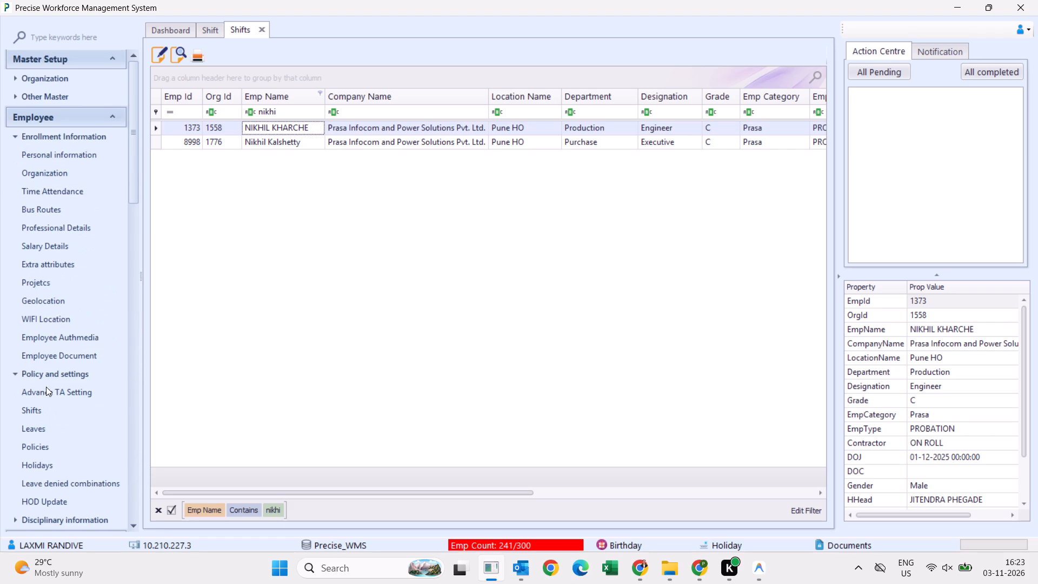
{"action": "double_click", "coordinate": [64, 188]}
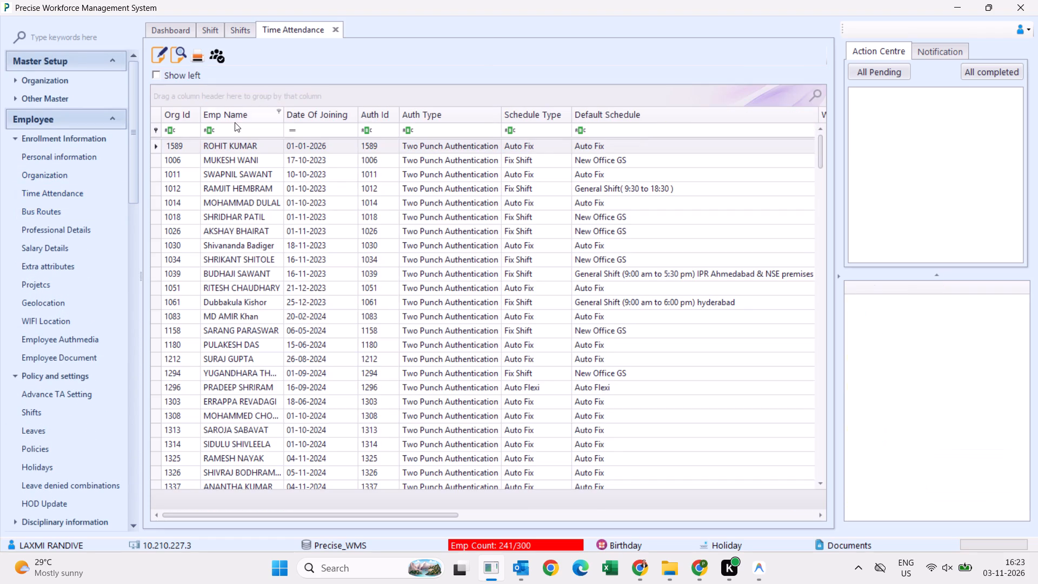
{"action": "left_click", "coordinate": [250, 131]}
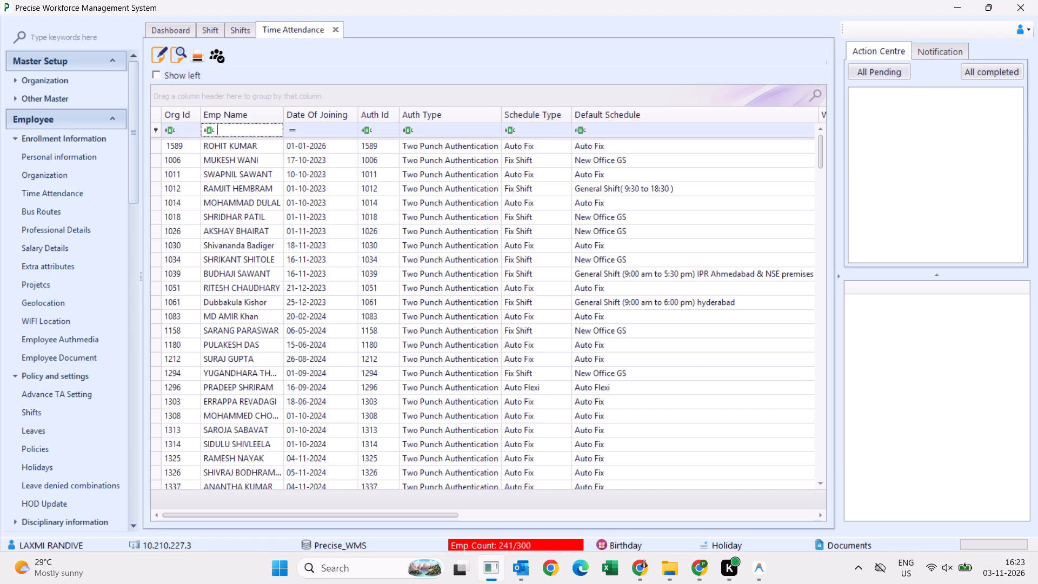
{"action": "type", "text": "nikhi"}
{"action": "double_click", "coordinate": [158, 149]}
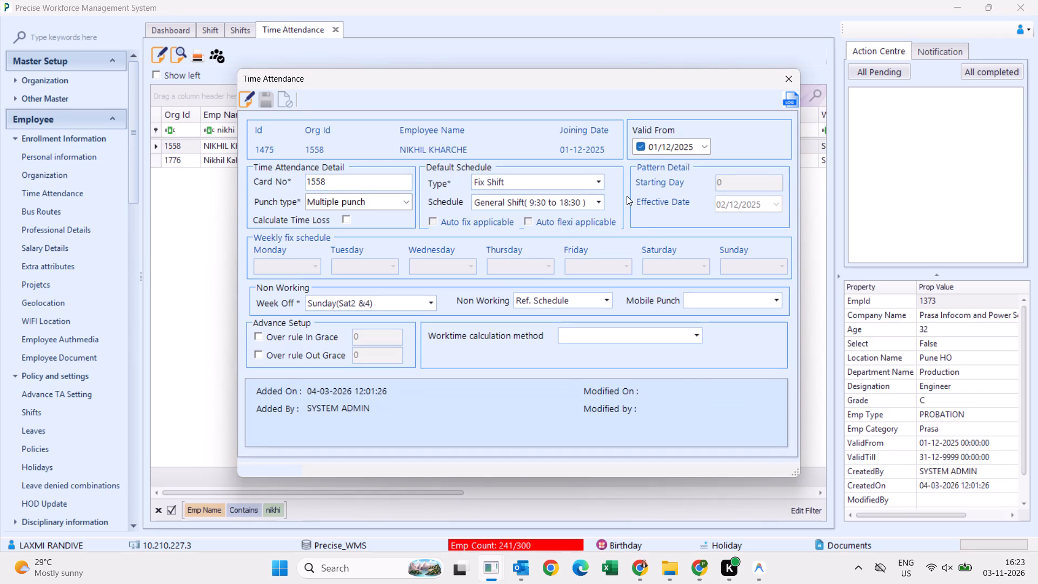
Try to save the employee's time attendance record with FACTORY SHIFT as the default schedule.
{"action": "left_click", "coordinate": [598, 197]}
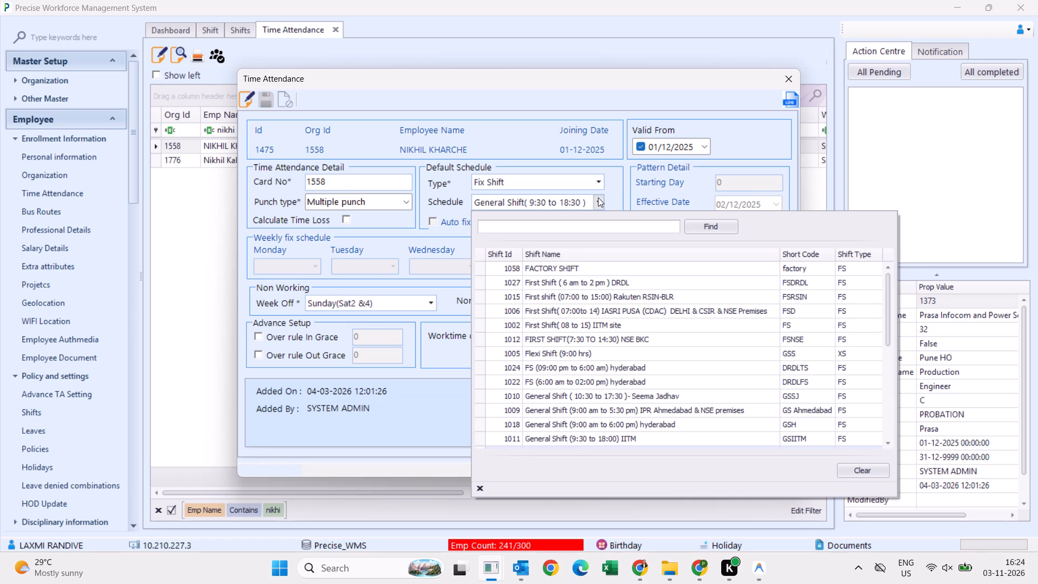
{"action": "left_click", "coordinate": [525, 269]}
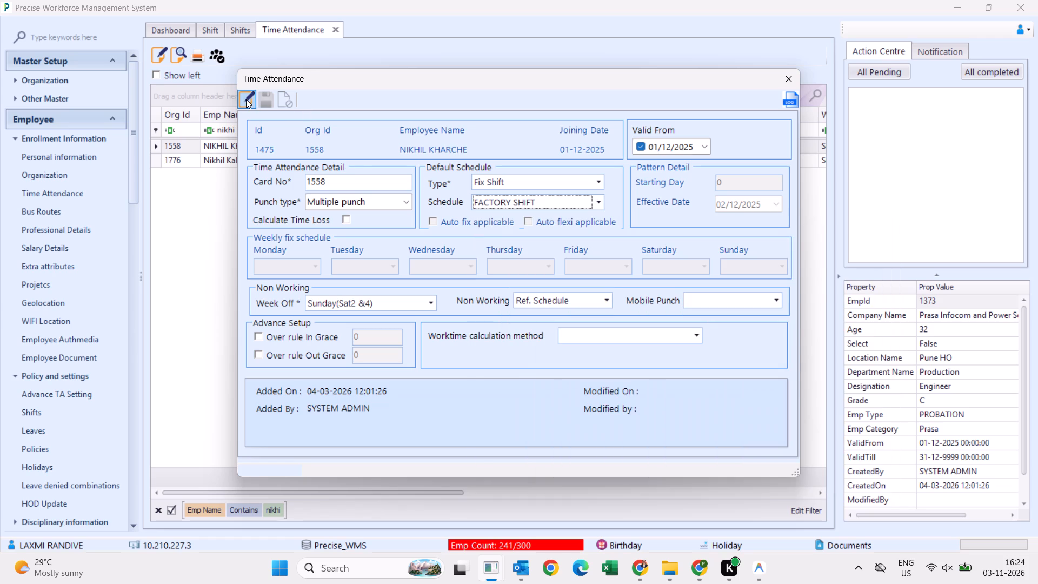
{"action": "left_click", "coordinate": [246, 99]}
{"action": "left_click", "coordinate": [271, 100]}
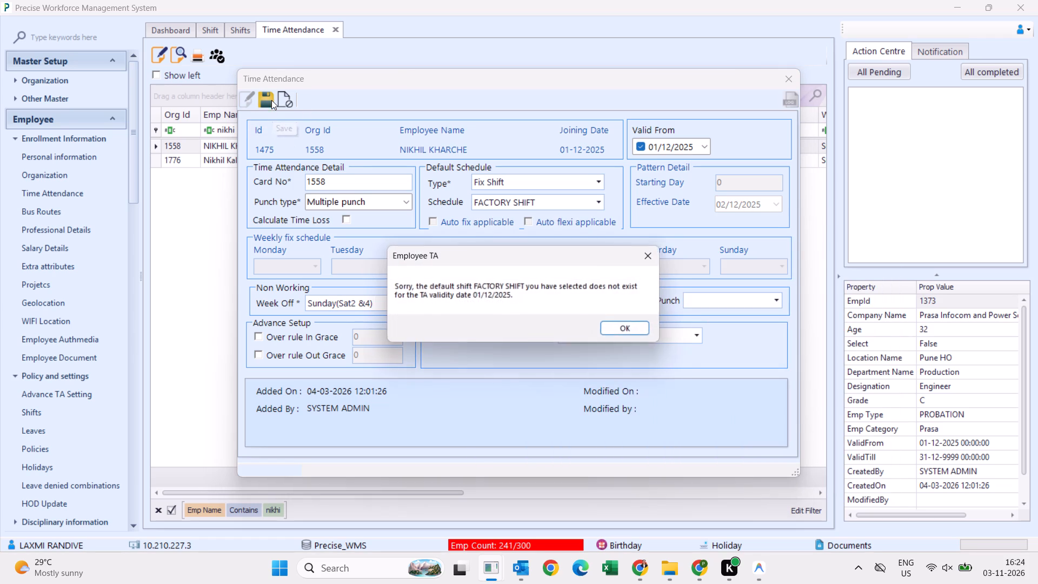
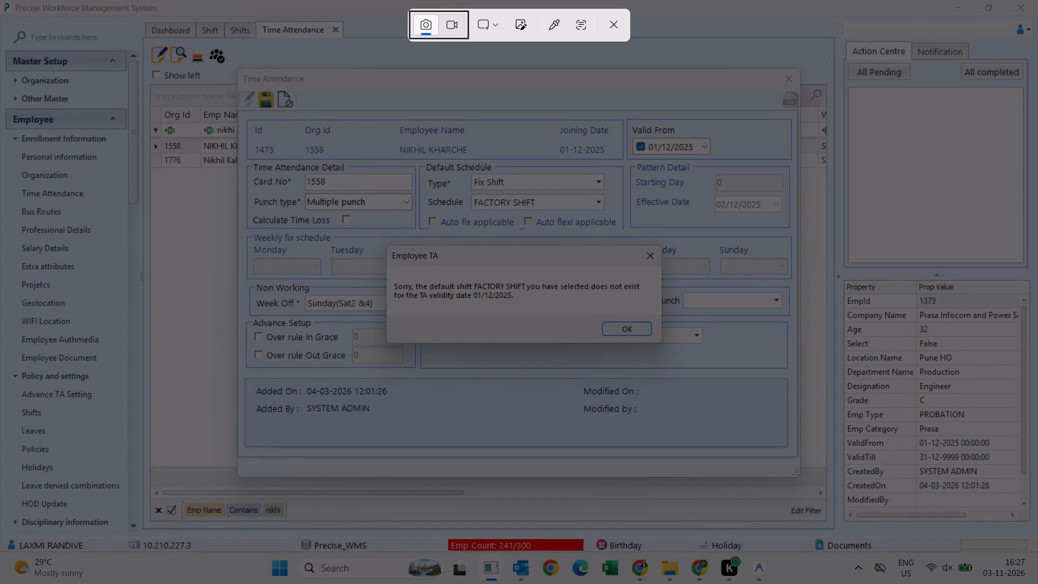
Capture a screenshot of the time attendance record with its Employee TA message, and close the record without saving.
{"action": "left_click_drag", "start_coordinate": [117, 0], "coordinate": [1037, 556]}
{"action": "left_click", "coordinate": [630, 330]}
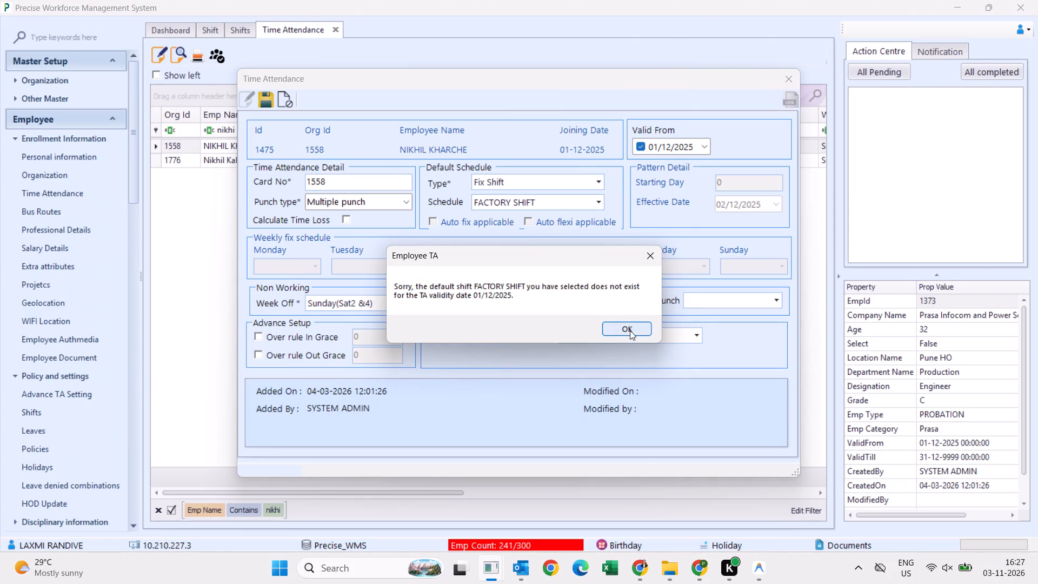
{"action": "left_click", "coordinate": [537, 318]}
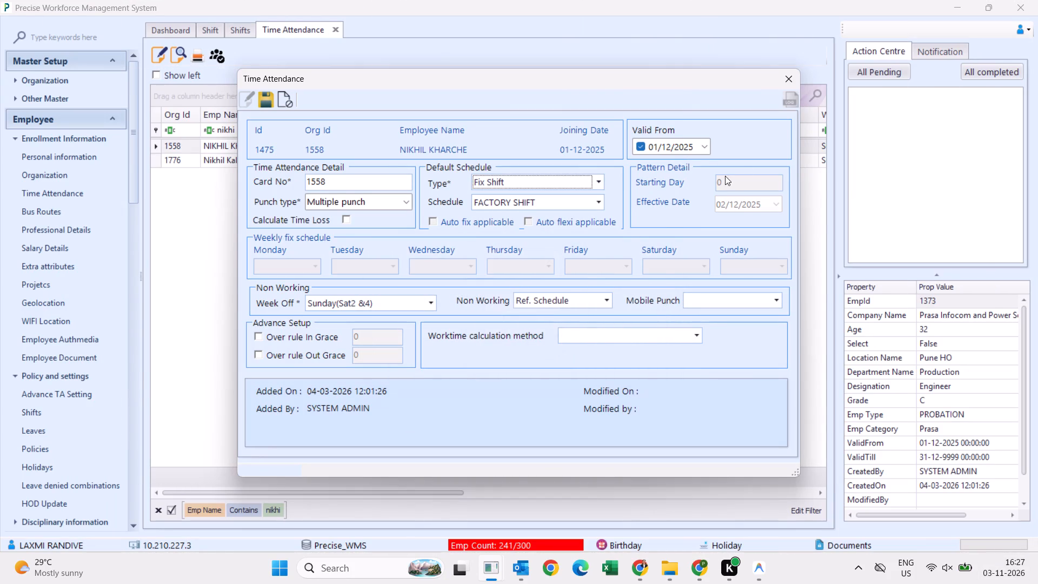
{"action": "left_click", "coordinate": [793, 79]}
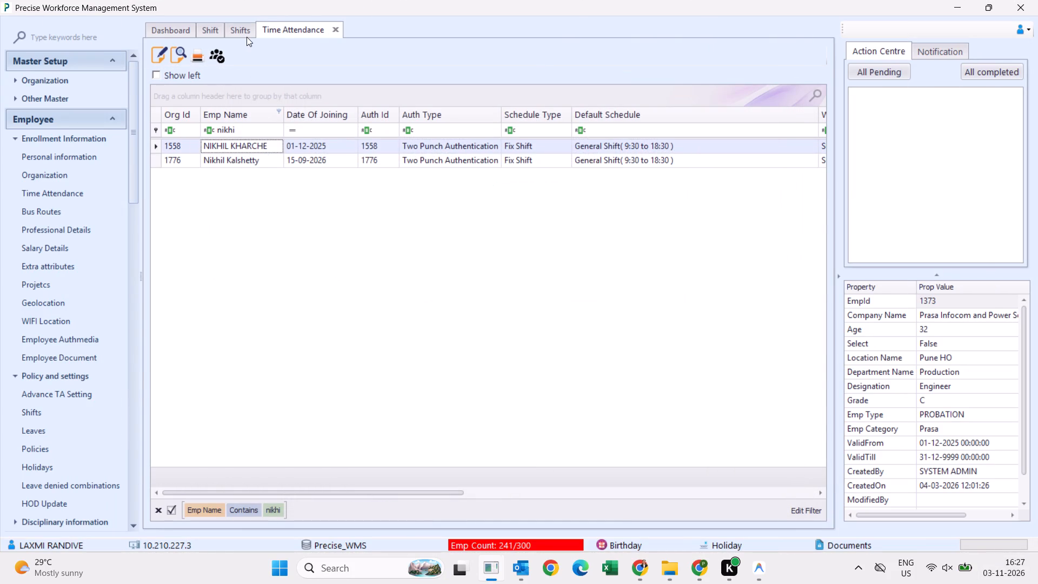
Close the employee Shifts list and the Shift master list.
{"action": "left_click", "coordinate": [247, 29]}
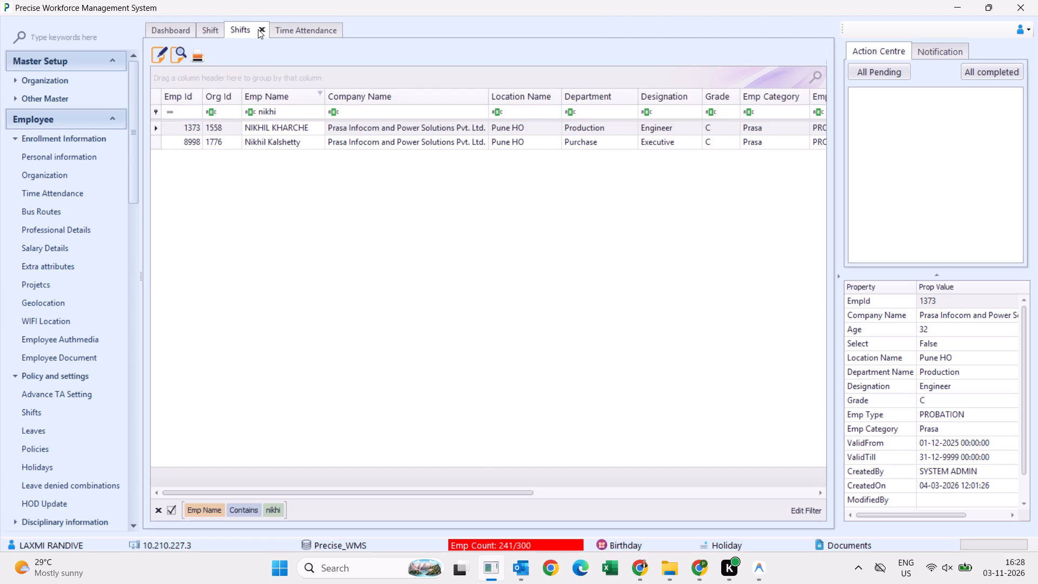
{"action": "left_click", "coordinate": [258, 29]}
{"action": "left_click", "coordinate": [218, 30]}
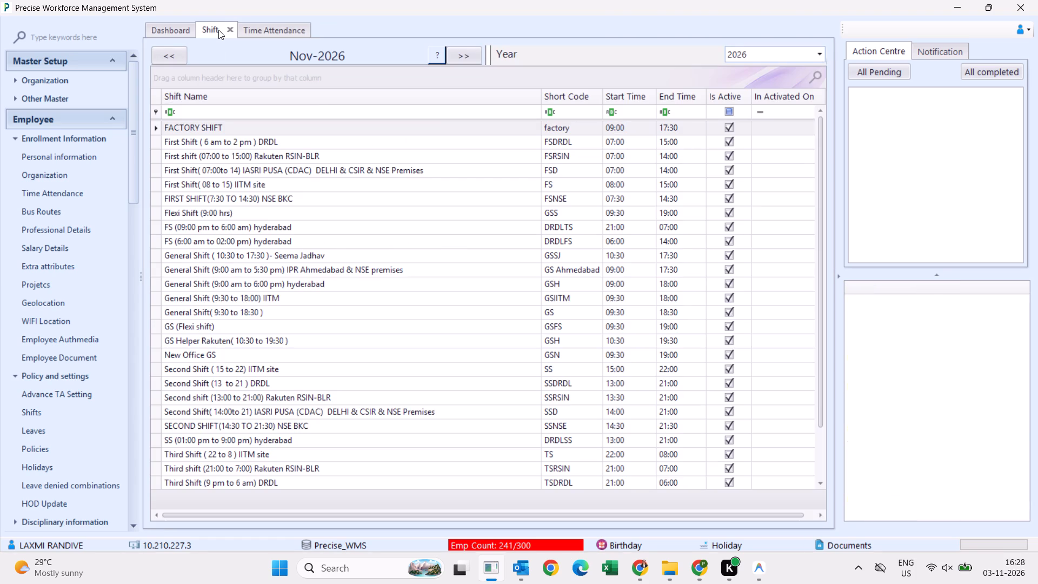
{"action": "left_click", "coordinate": [218, 30]}
{"action": "left_click", "coordinate": [231, 29]}
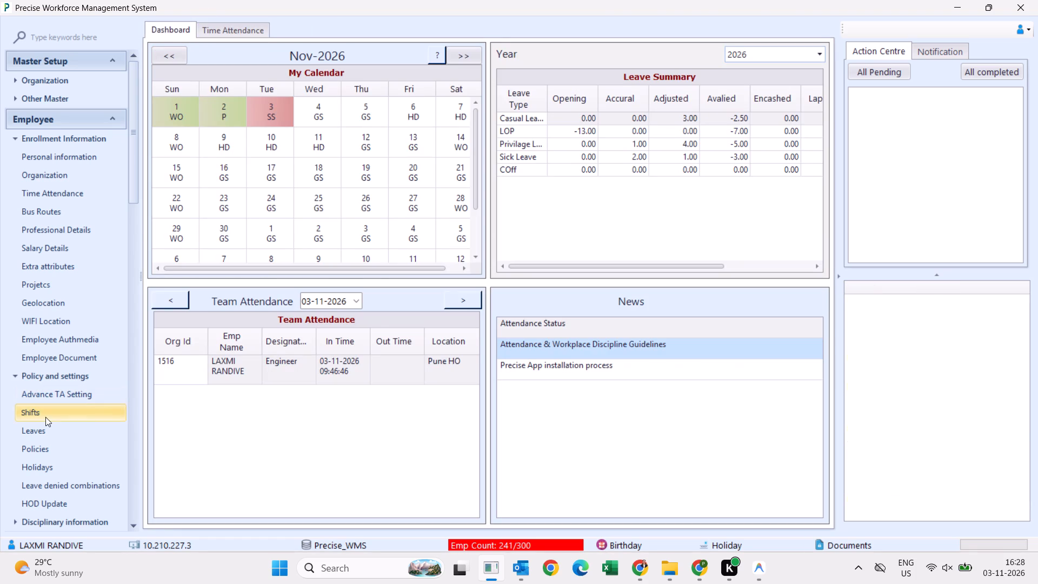
Filter the employee shifts list by name "ajit" and save the Production manager's assignments with FACTORY SHIFT applicable.
{"action": "double_click", "coordinate": [45, 417]}
{"action": "left_click", "coordinate": [285, 115]}
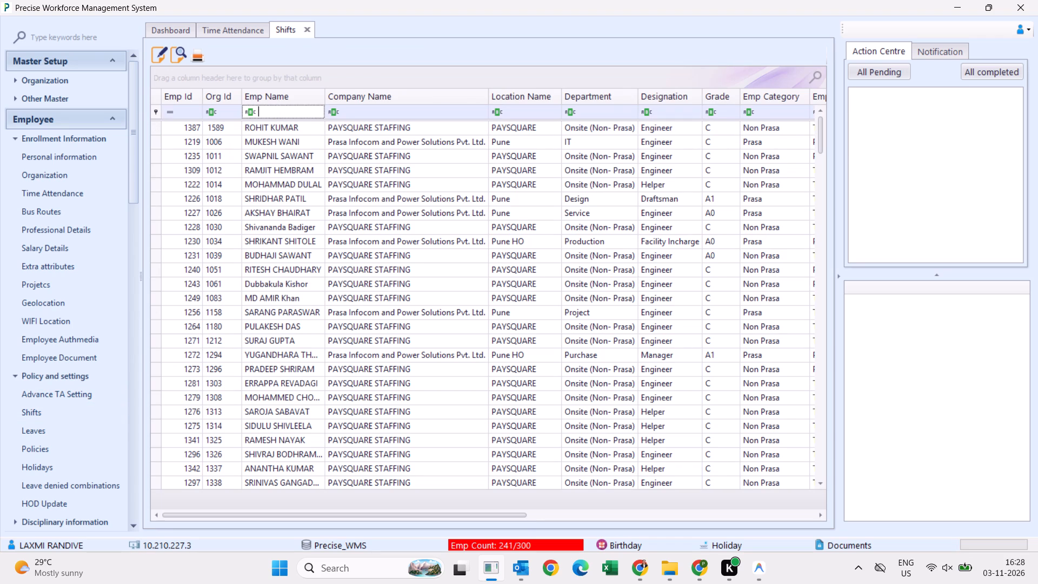
{"action": "type", "text": "ajit"}
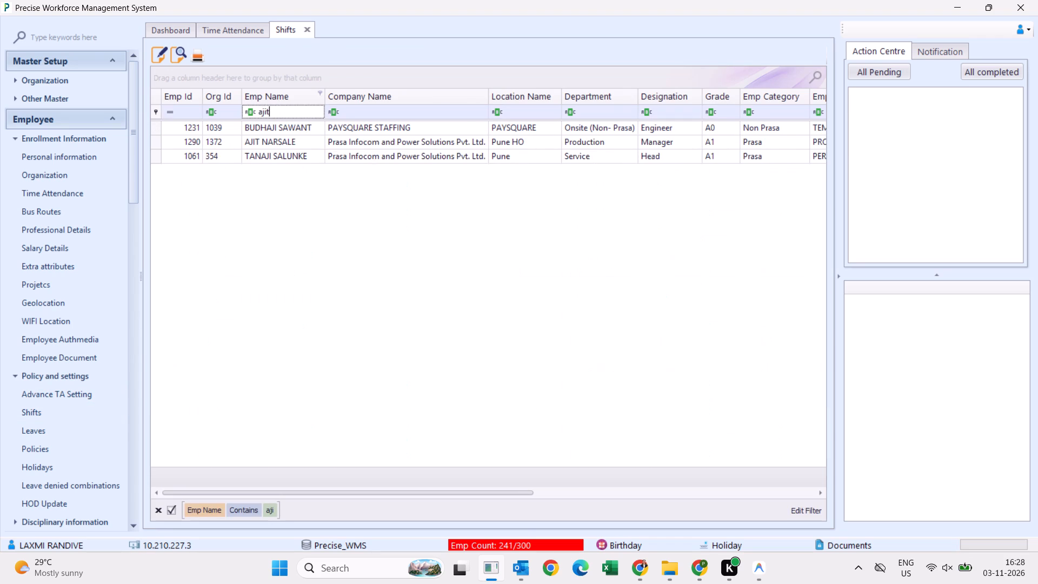
{"action": "double_click", "coordinate": [155, 128]}
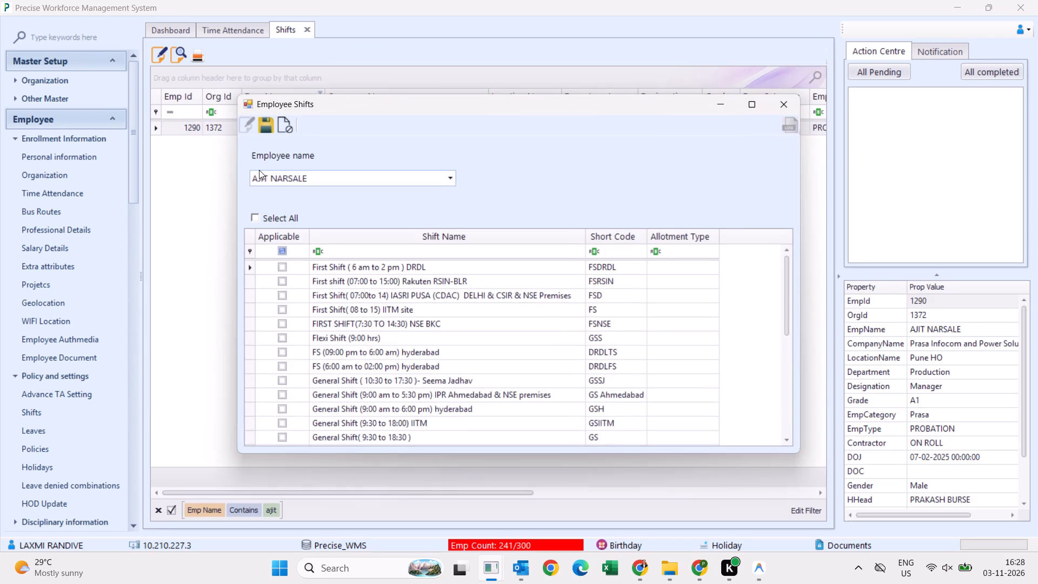
{"action": "scroll", "coordinate": [354, 418], "scroll_direction": "down", "scroll_amount": 13}
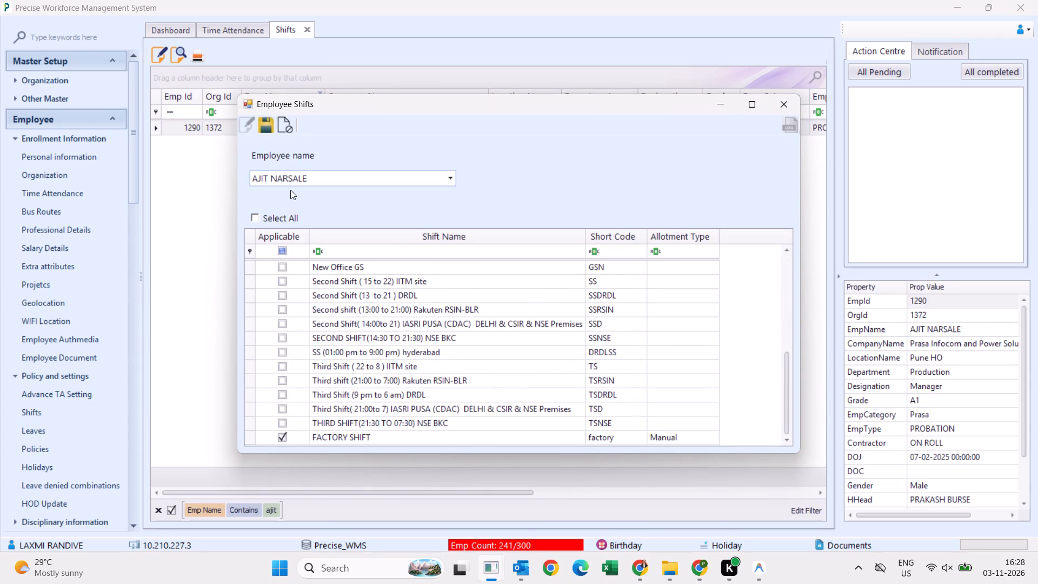
{"action": "left_click", "coordinate": [271, 125]}
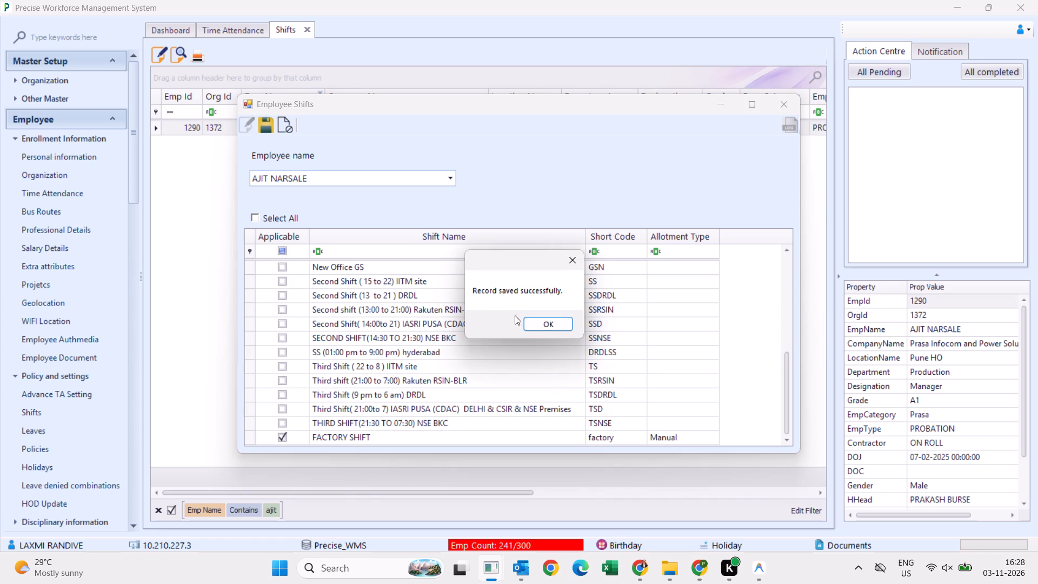
{"action": "left_click", "coordinate": [550, 324]}
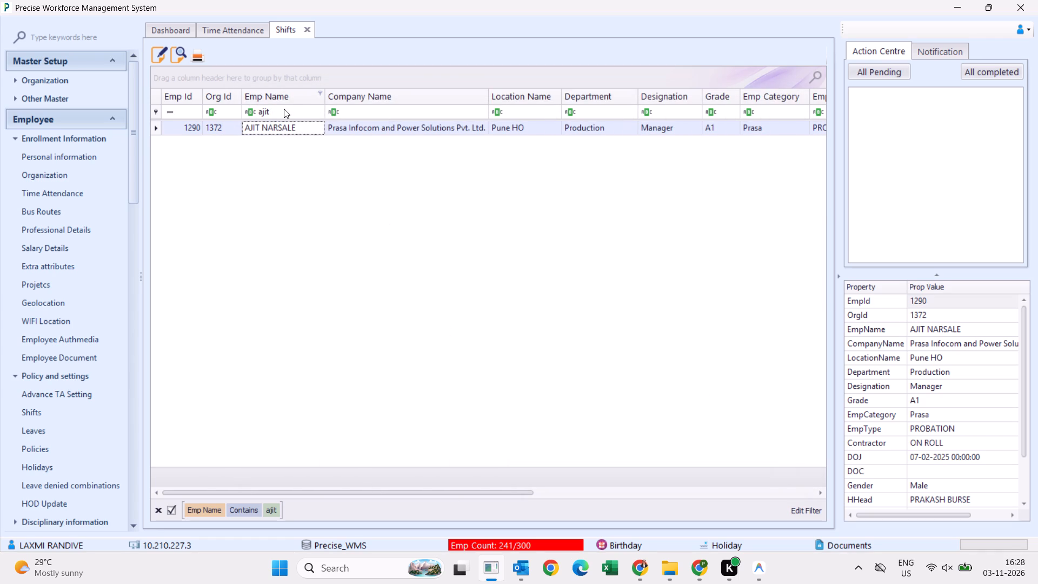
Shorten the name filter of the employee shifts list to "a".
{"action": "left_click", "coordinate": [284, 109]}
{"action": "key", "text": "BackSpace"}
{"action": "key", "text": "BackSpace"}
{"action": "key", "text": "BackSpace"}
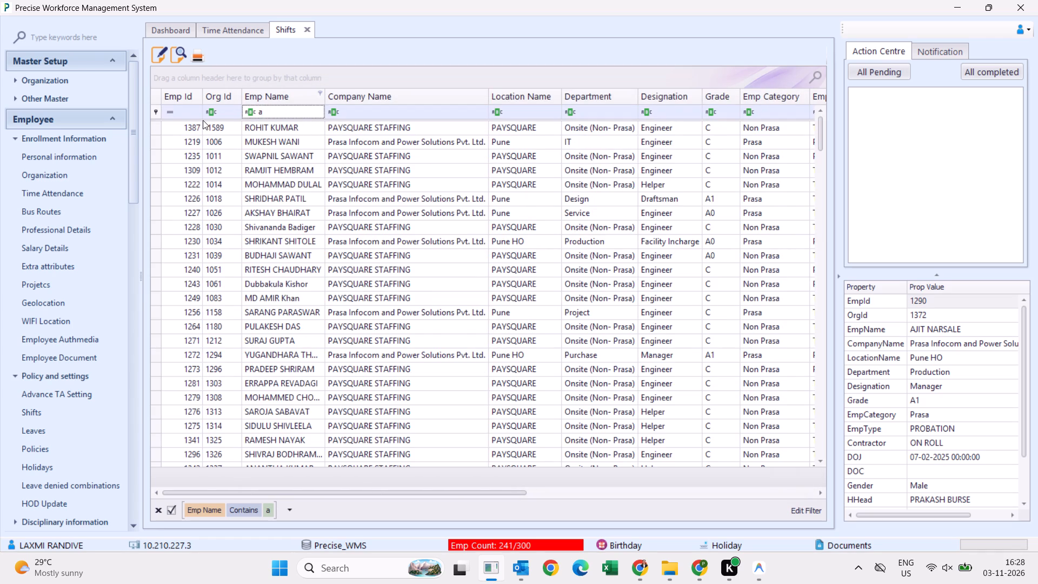
Filter the personal information records by first name "ajit" and review the Production manager's record without changing it.
{"action": "double_click", "coordinate": [103, 154]}
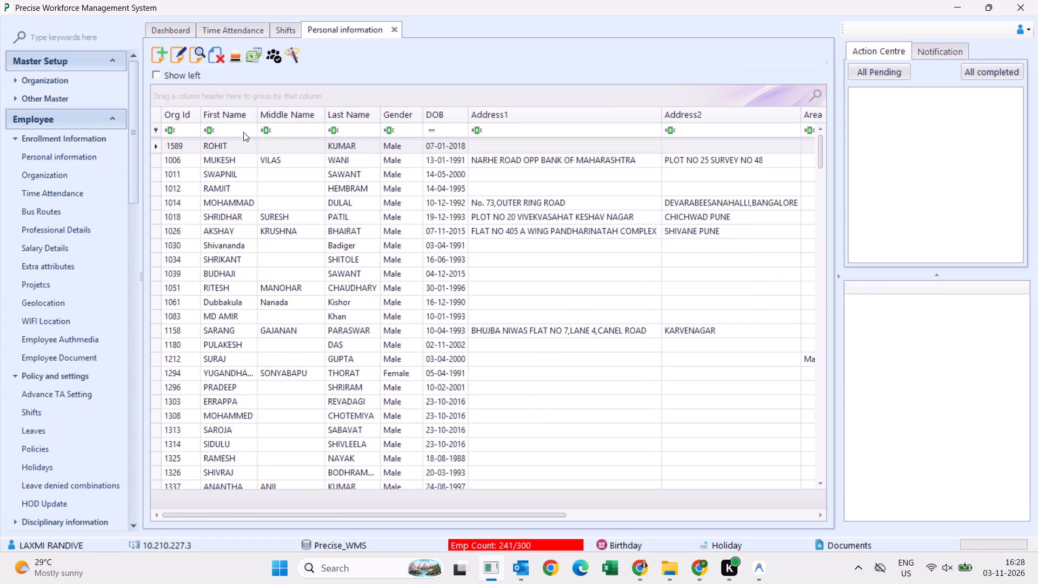
{"action": "left_click", "coordinate": [243, 132]}
{"action": "type", "text": "ajit"}
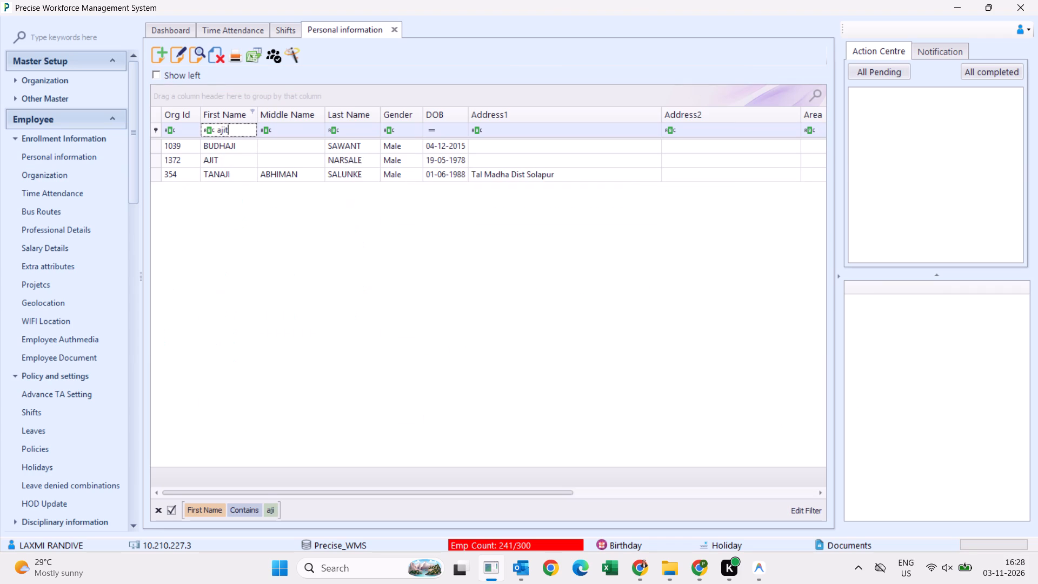
{"action": "double_click", "coordinate": [155, 141]}
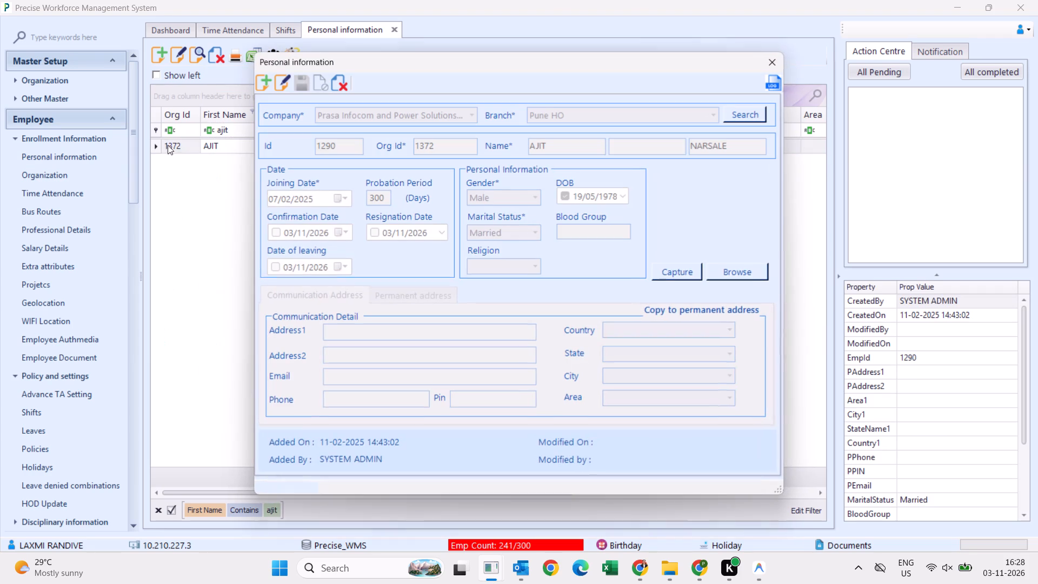
{"action": "scroll", "coordinate": [324, 264], "scroll_direction": "down", "scroll_amount": 1}
{"action": "left_click", "coordinate": [288, 88]}
{"action": "scroll", "coordinate": [531, 283], "scroll_direction": "down", "scroll_amount": 1}
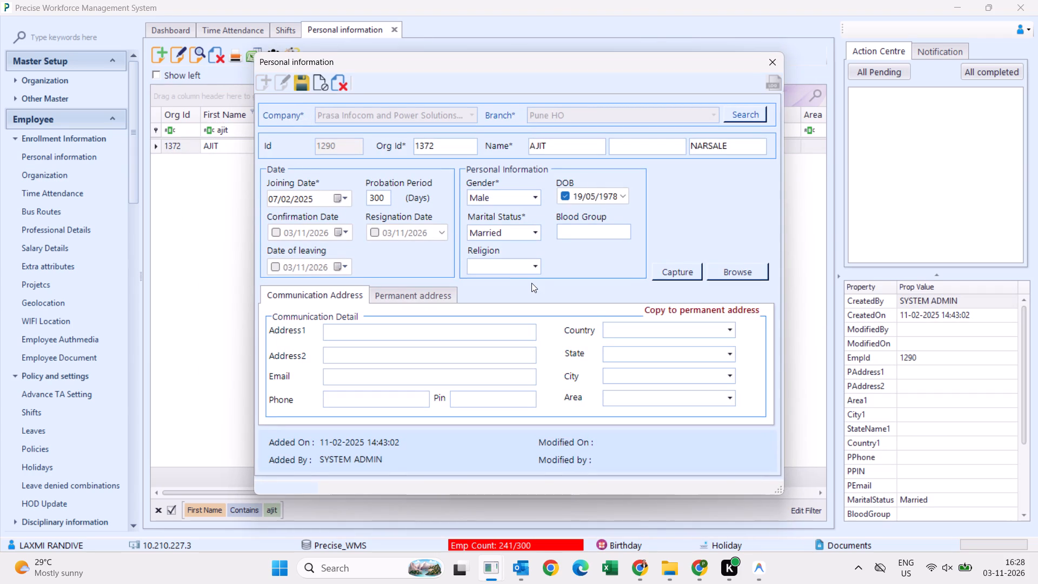
{"action": "scroll", "coordinate": [531, 283], "scroll_direction": "down", "scroll_amount": 2}
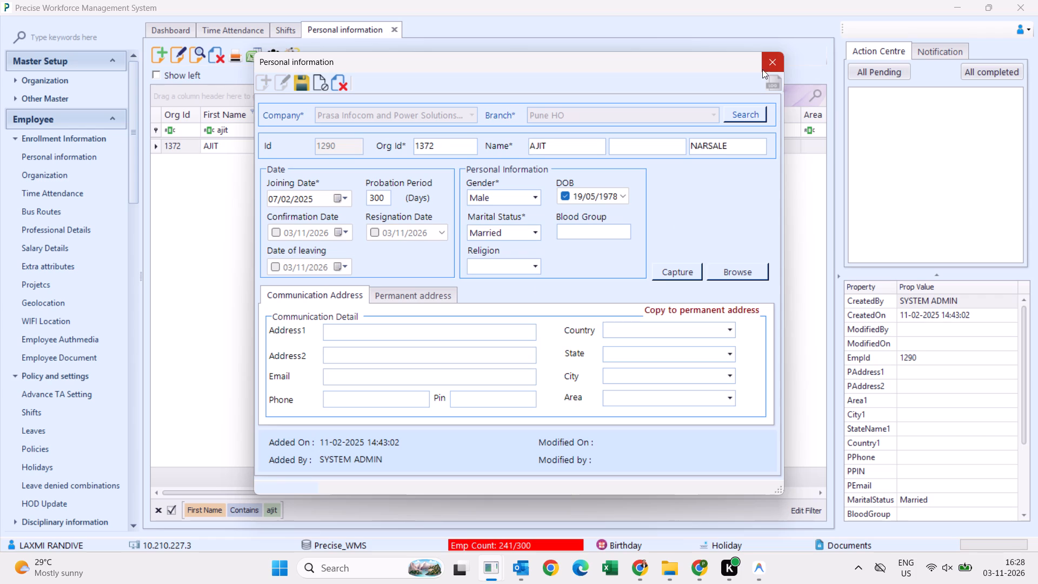
{"action": "left_click", "coordinate": [763, 69]}
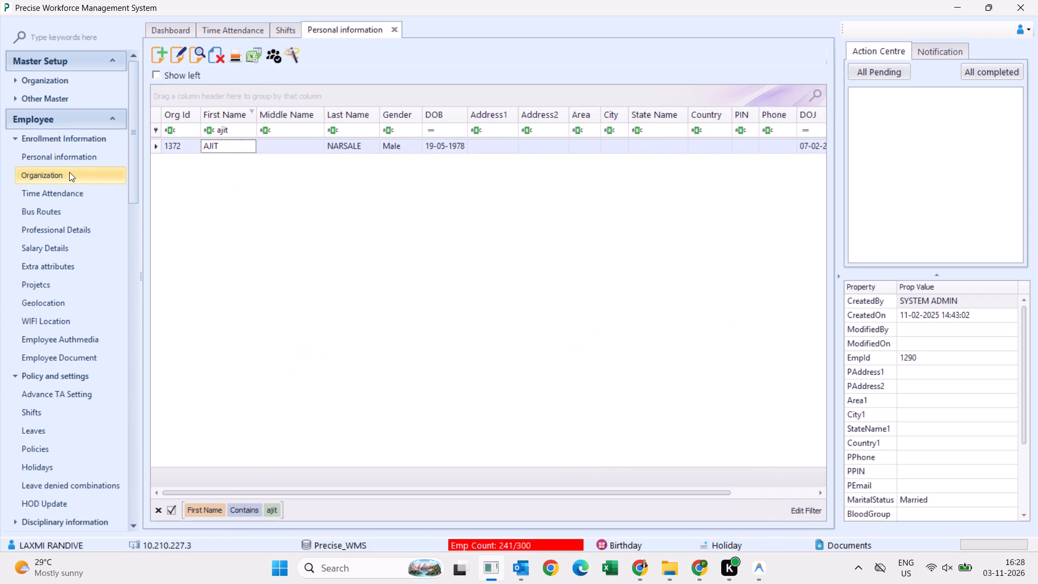
Filter the employee organization records by name "ajit" and review the Production manager's organization details.
{"action": "double_click", "coordinate": [69, 172]}
{"action": "left_click", "coordinate": [248, 129]}
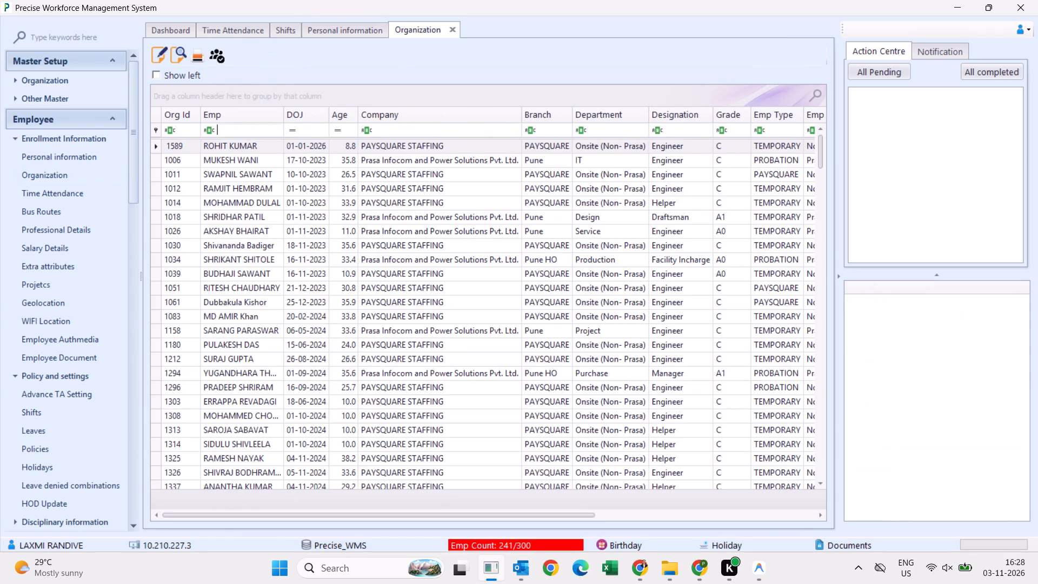
{"action": "type", "text": "ajit"}
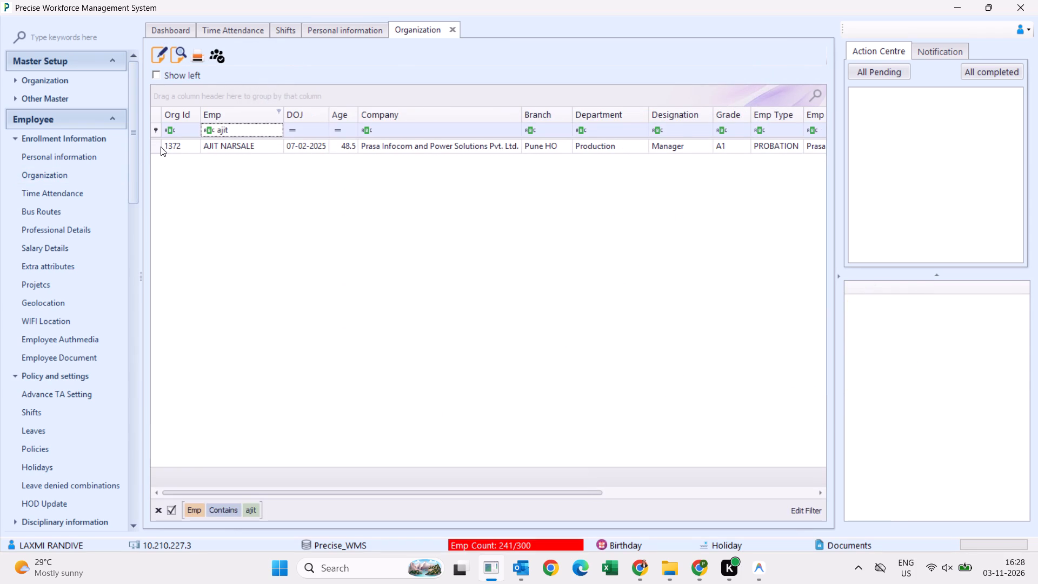
{"action": "double_click", "coordinate": [151, 145]}
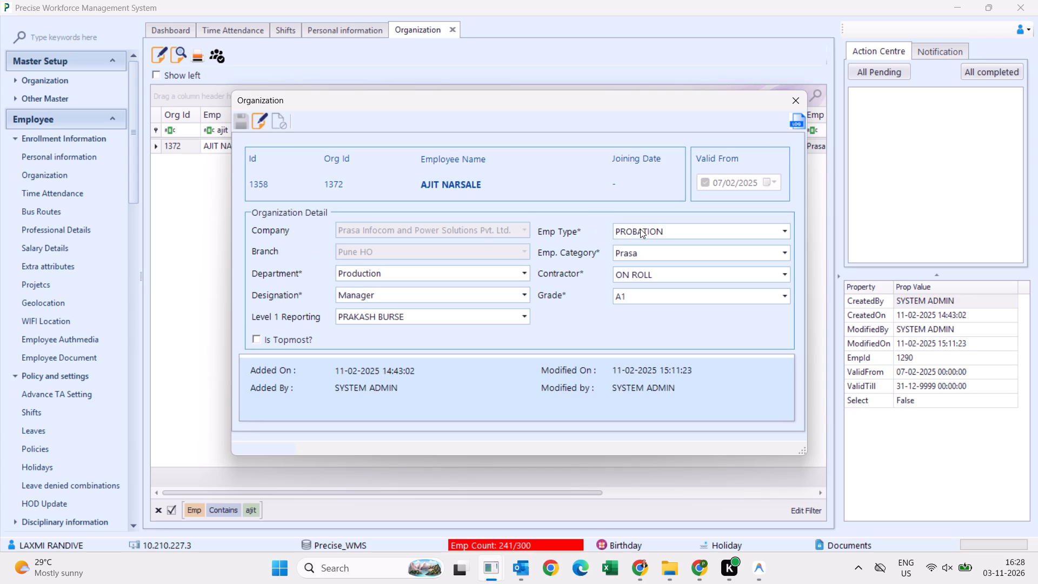
{"action": "left_click", "coordinate": [793, 103]}
Close the employee Organization and Personal information lists.
{"action": "left_click", "coordinate": [448, 34]}
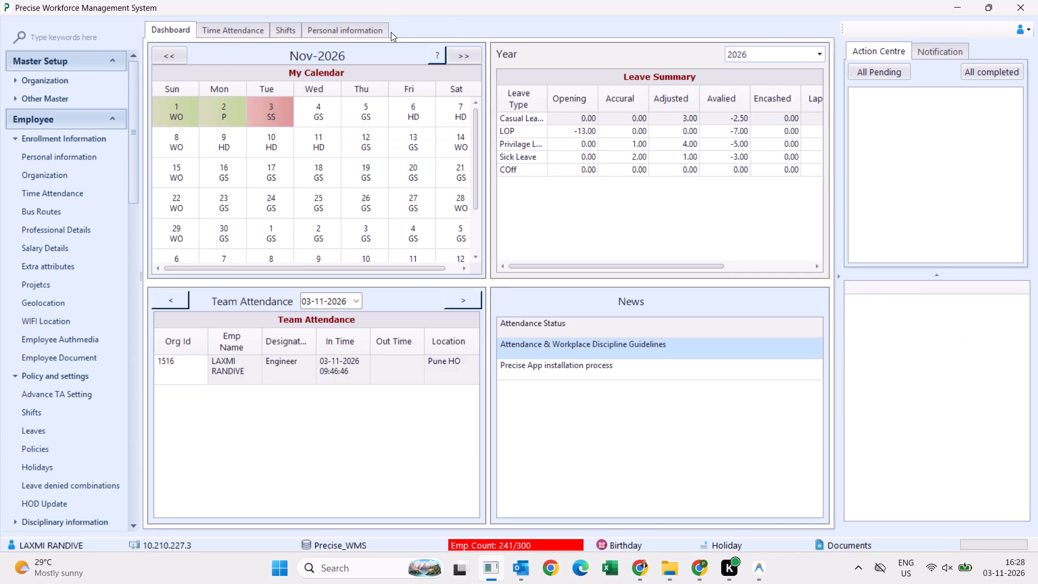
{"action": "left_click", "coordinate": [355, 31]}
{"action": "left_click", "coordinate": [394, 30]}
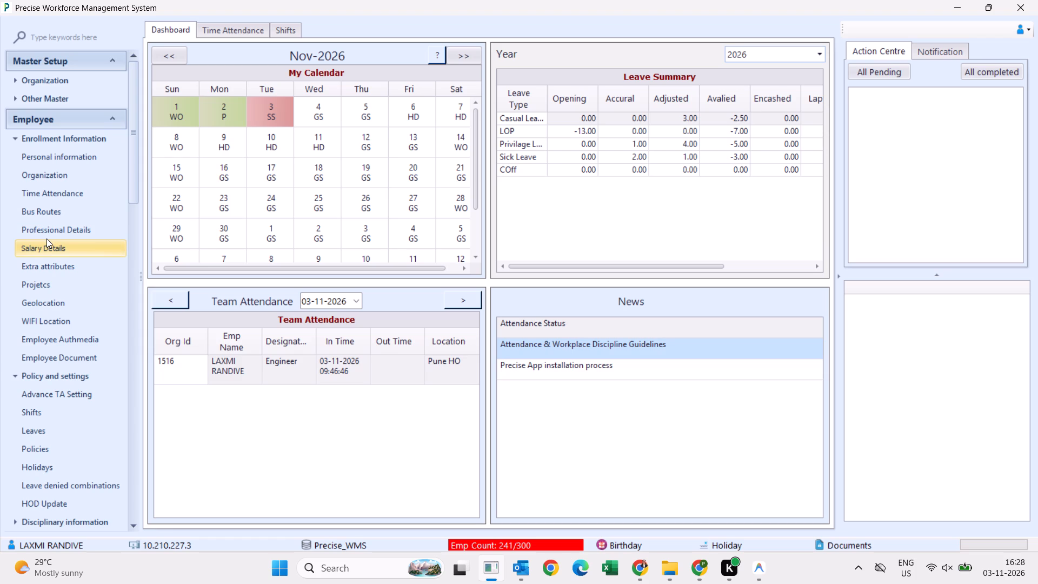
Filter the employee shifts list by name "ajit" again and review the Production manager's applicable shifts.
{"action": "double_click", "coordinate": [36, 414]}
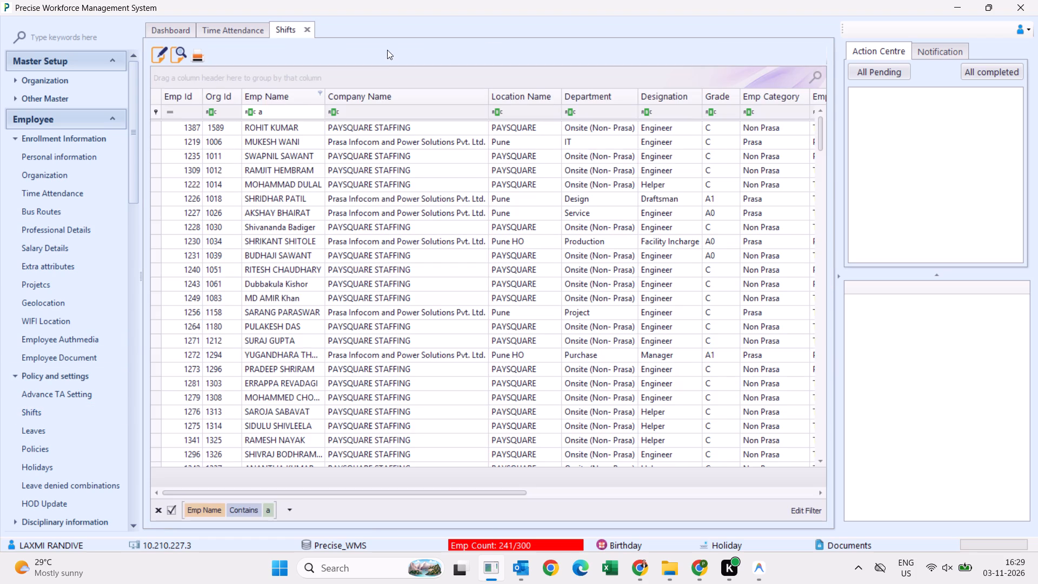
{"action": "left_click", "coordinate": [291, 111]}
{"action": "type", "text": "jit"}
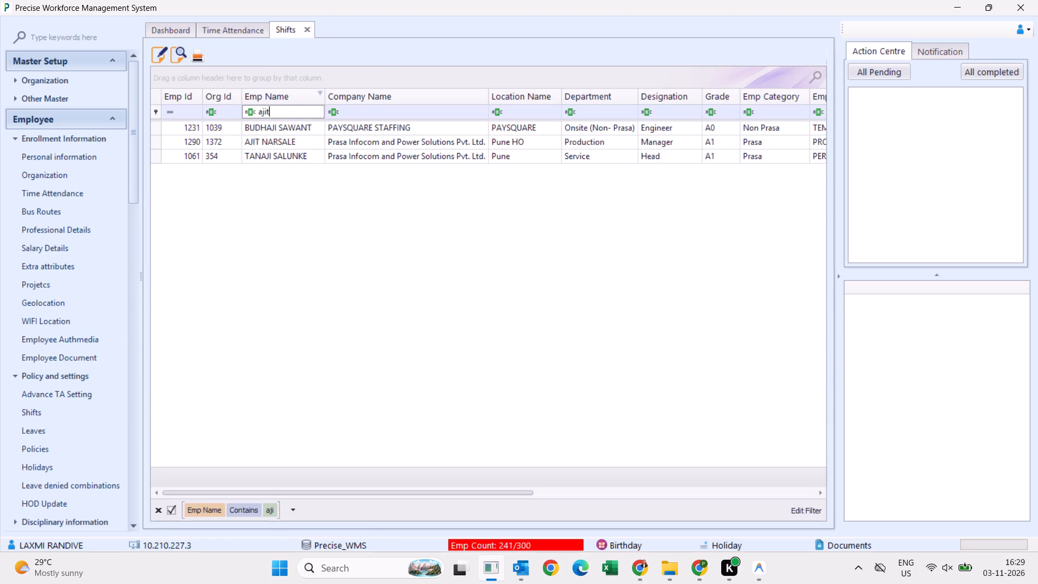
{"action": "double_click", "coordinate": [154, 129]}
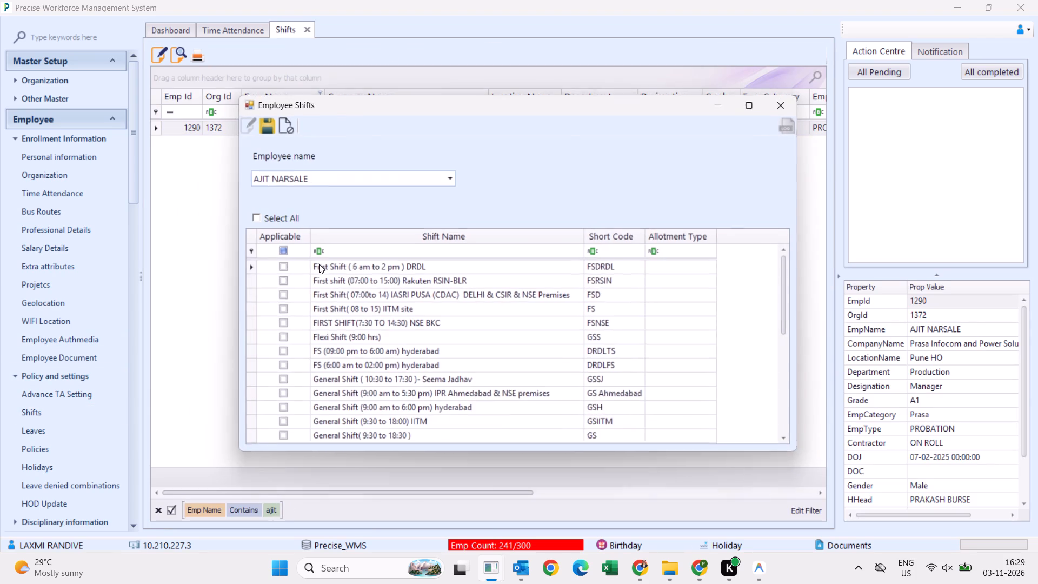
{"action": "scroll", "coordinate": [381, 341], "scroll_direction": "down", "scroll_amount": 15}
{"action": "scroll", "coordinate": [381, 341], "scroll_direction": "up", "scroll_amount": 7}
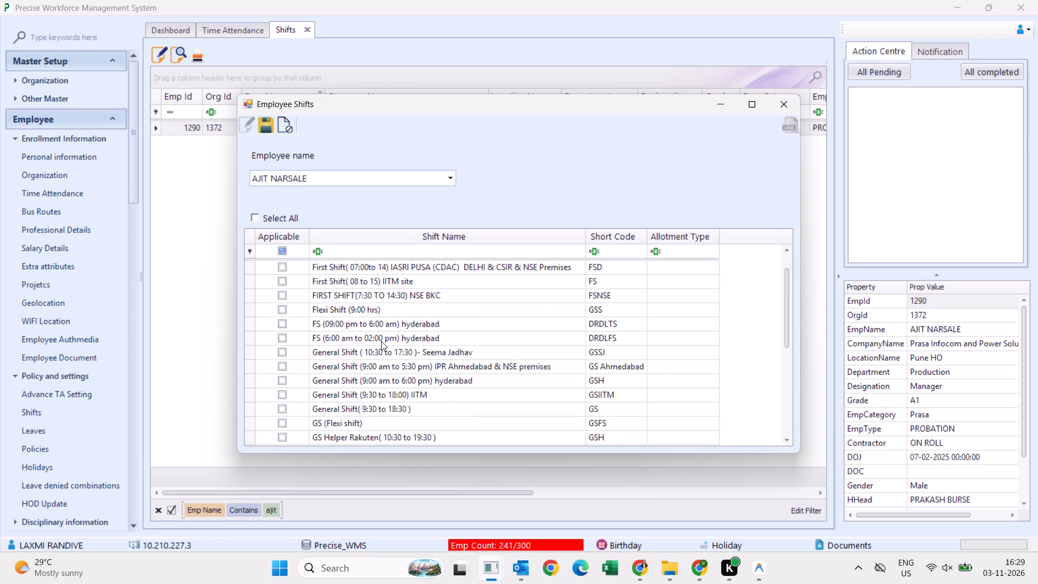
{"action": "scroll", "coordinate": [568, 323], "scroll_direction": "down", "scroll_amount": 5}
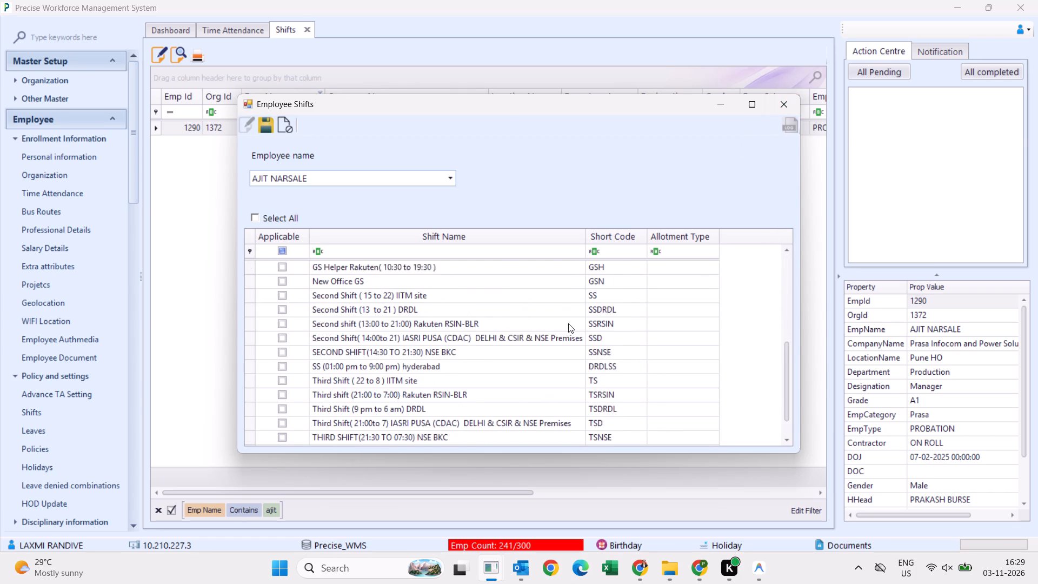
{"action": "left_click", "coordinate": [782, 95]}
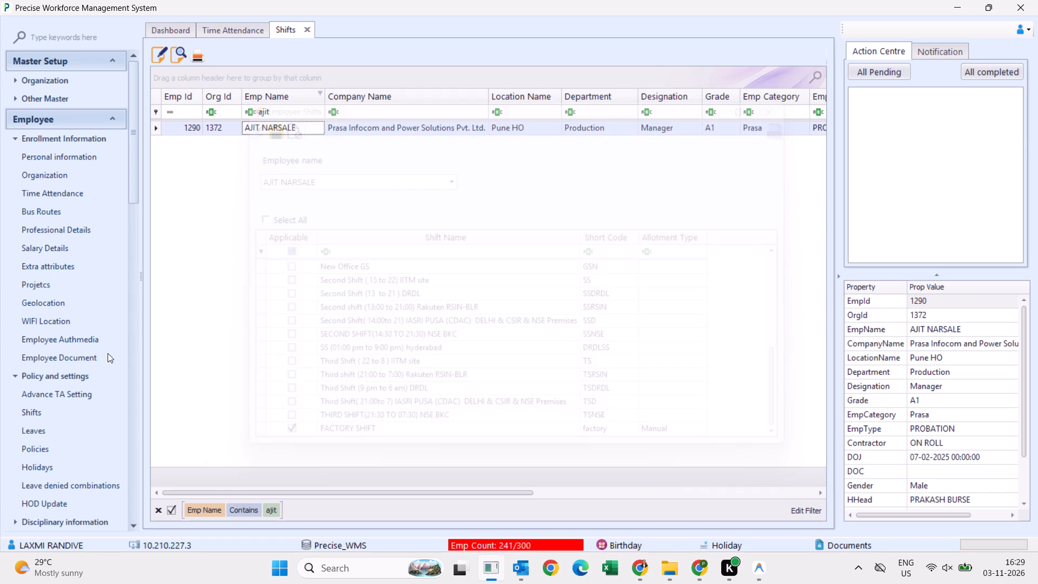
Filter the employee Policies list by name "ajit" and review the Production manager's assigned policies without changing them.
{"action": "scroll", "coordinate": [61, 442], "scroll_direction": "down", "scroll_amount": 1}
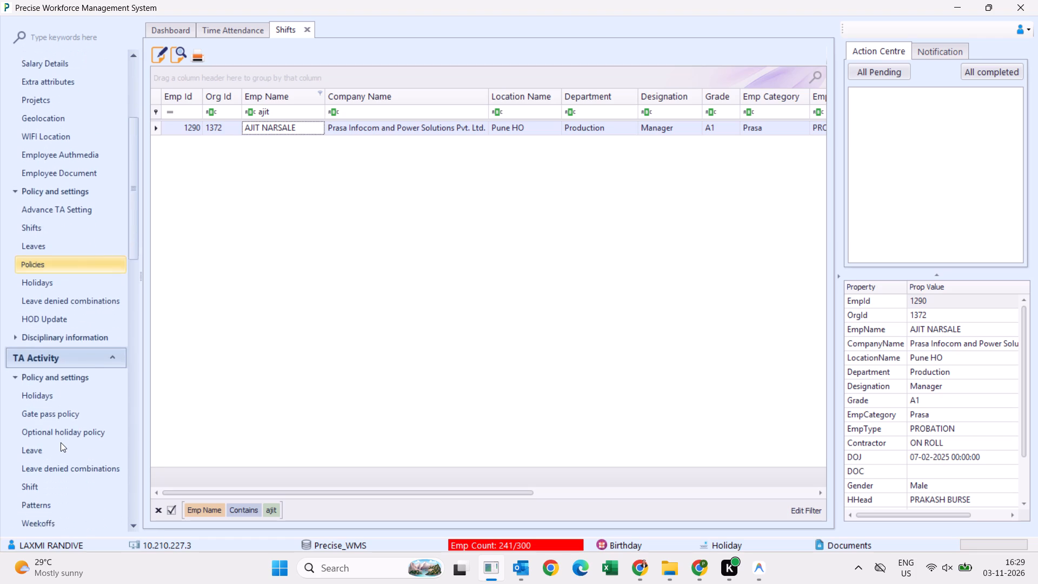
{"action": "scroll", "coordinate": [61, 442], "scroll_direction": "down", "scroll_amount": 1}
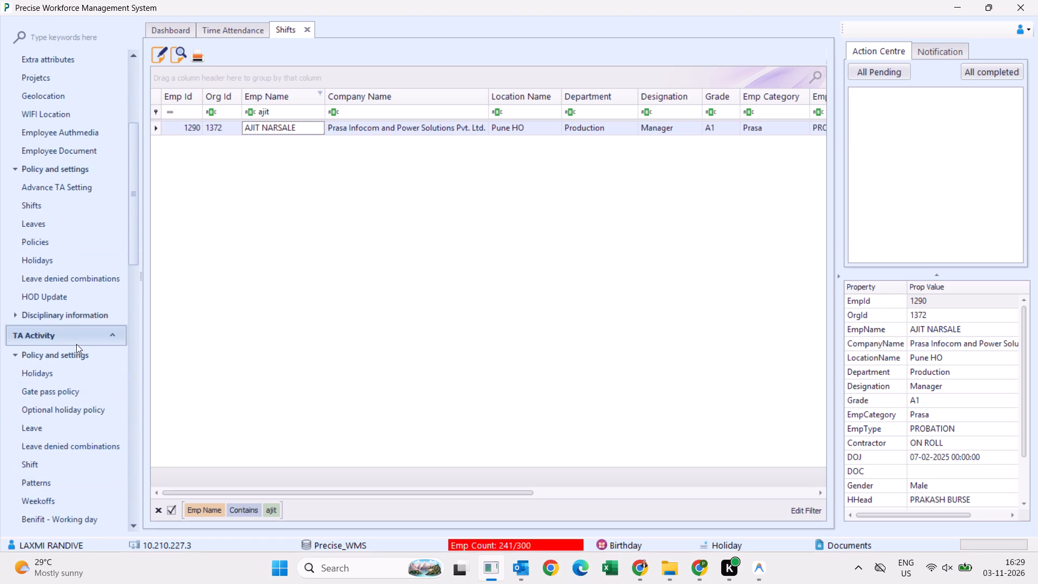
{"action": "scroll", "coordinate": [76, 344], "scroll_direction": "up", "scroll_amount": 1}
{"action": "double_click", "coordinate": [57, 361]}
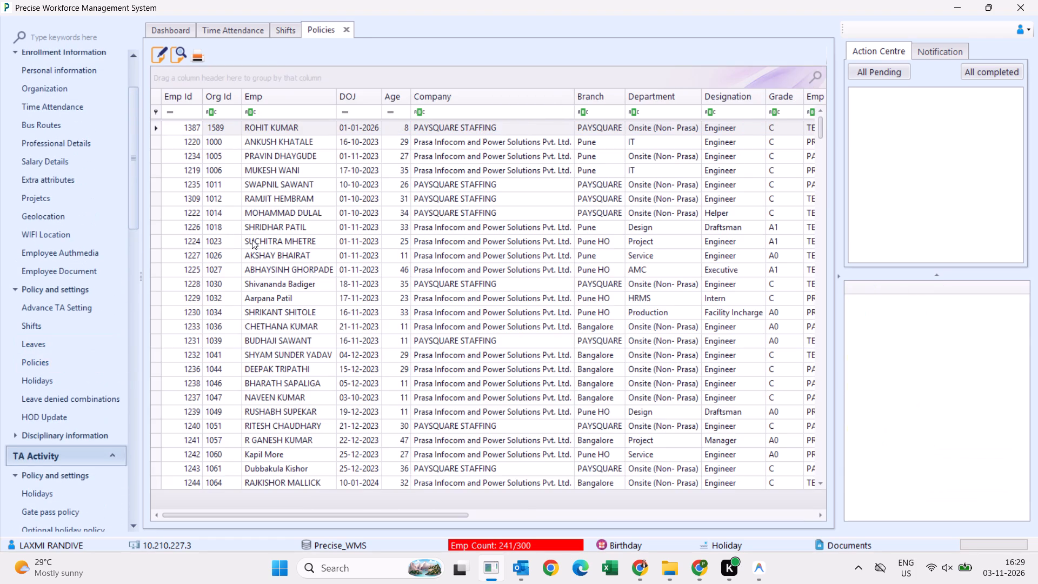
{"action": "left_click", "coordinate": [267, 114]}
{"action": "type", "text": "ajit"}
{"action": "double_click", "coordinate": [159, 128]}
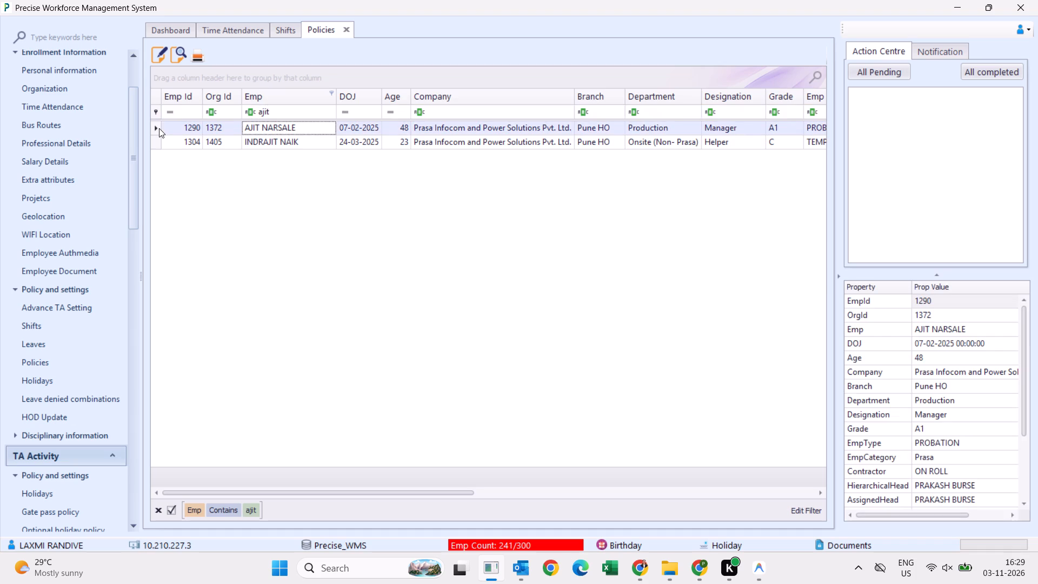
{"action": "scroll", "coordinate": [354, 293], "scroll_direction": "down", "scroll_amount": 1}
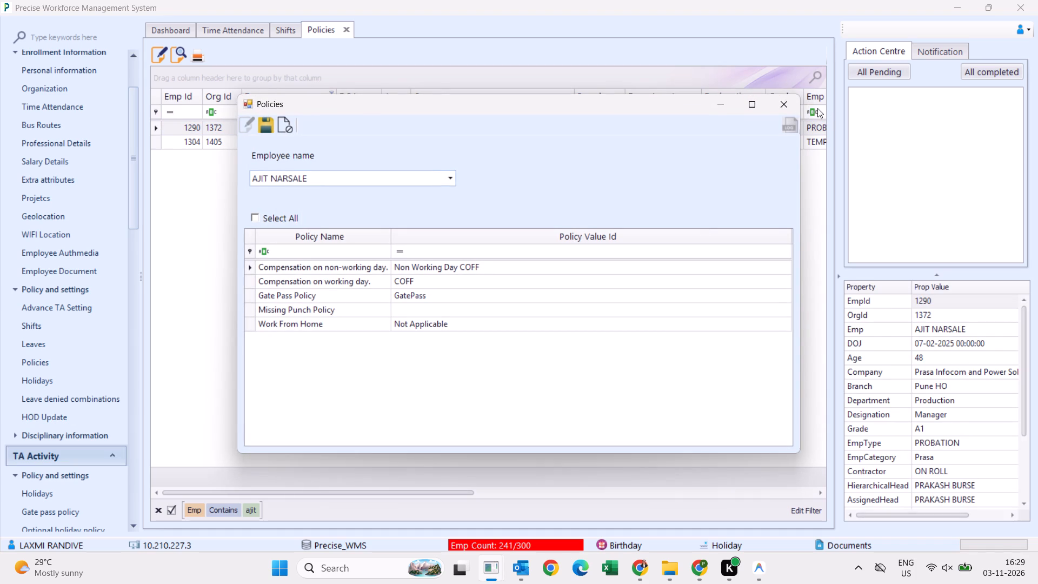
{"action": "left_click", "coordinate": [788, 108]}
Open the Shift Schedule screen to check it and close it without loading any schedule.
{"action": "scroll", "coordinate": [0, 452], "scroll_direction": "down", "scroll_amount": 1}
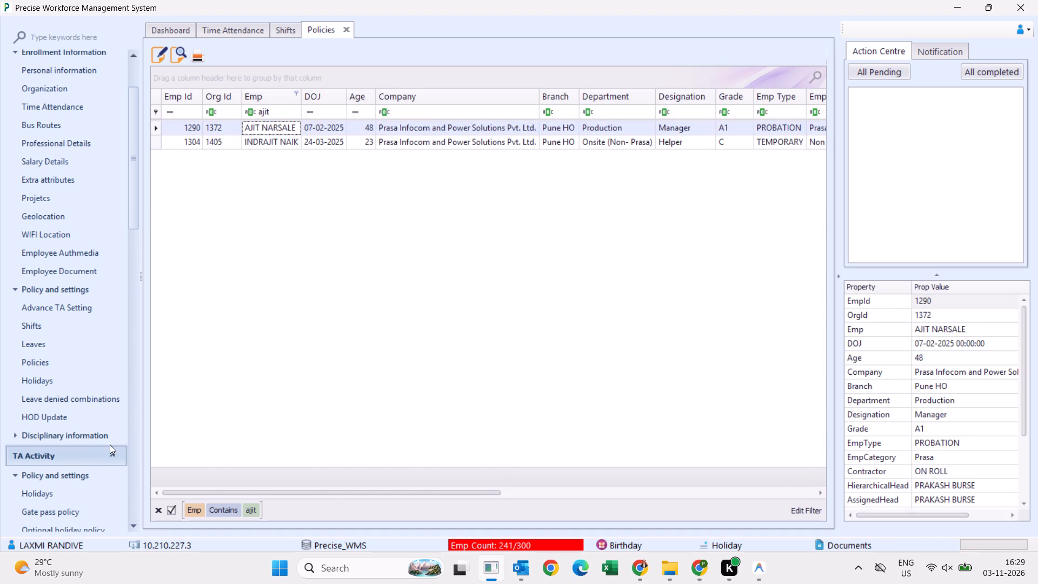
{"action": "scroll", "coordinate": [110, 444], "scroll_direction": "down", "scroll_amount": 2}
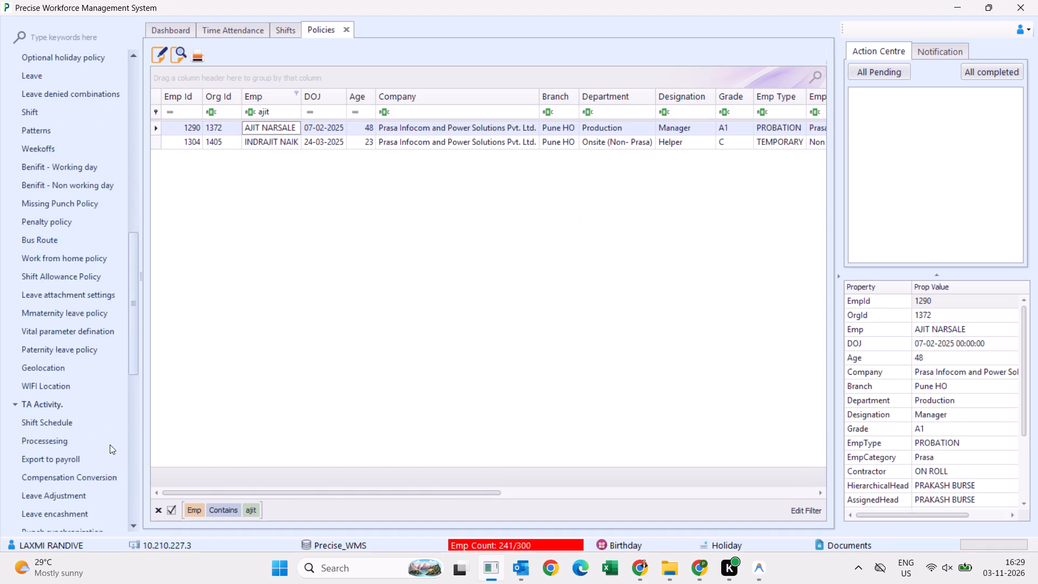
{"action": "scroll", "coordinate": [110, 444], "scroll_direction": "down", "scroll_amount": 1}
{"action": "double_click", "coordinate": [70, 350]}
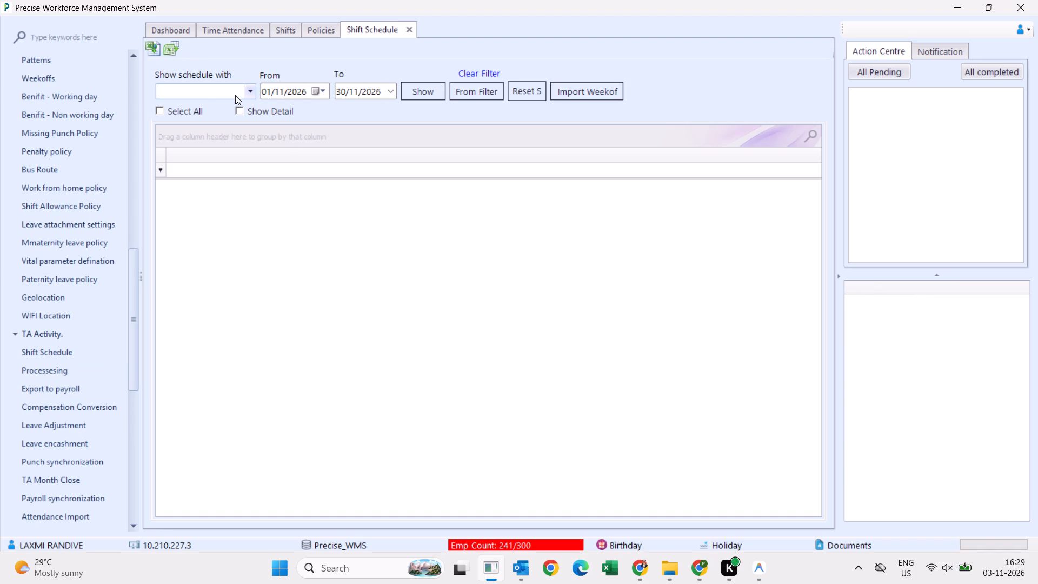
{"action": "left_click", "coordinate": [409, 31]}
Open the employee Organization list again.
{"action": "scroll", "coordinate": [88, 352], "scroll_direction": "down", "scroll_amount": 3}
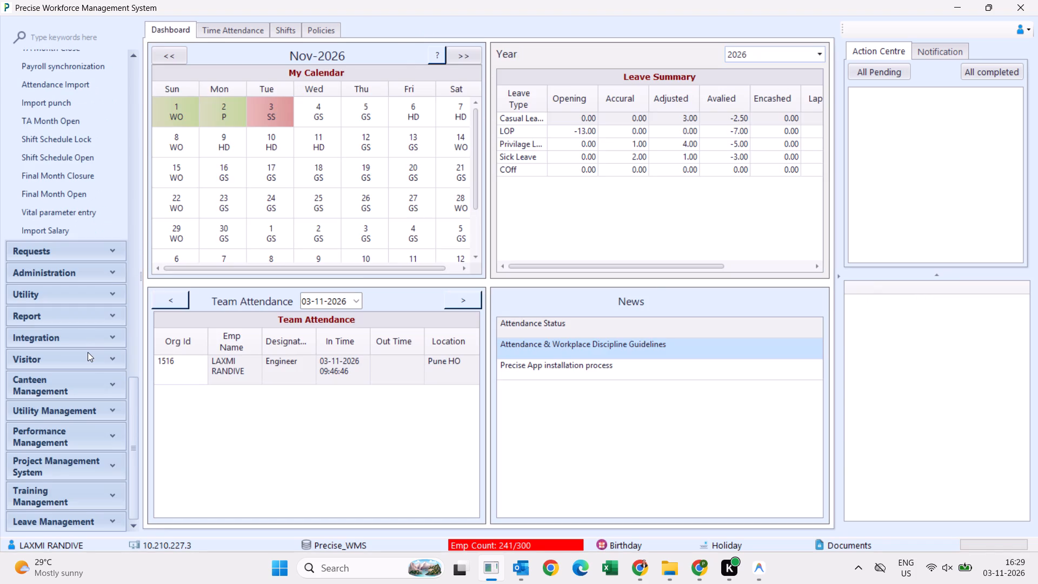
{"action": "scroll", "coordinate": [88, 352], "scroll_direction": "up", "scroll_amount": 6}
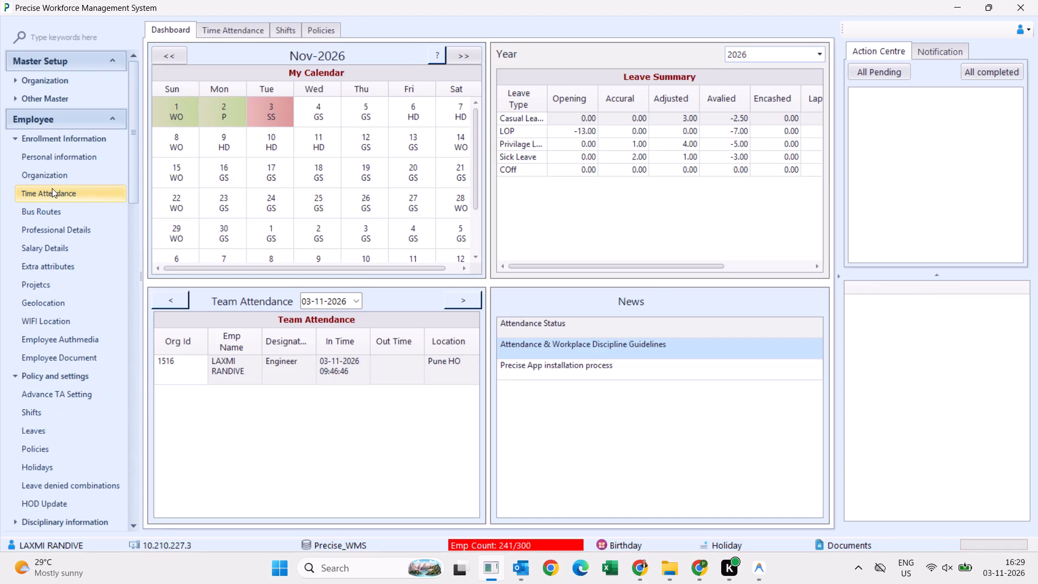
{"action": "double_click", "coordinate": [56, 178]}
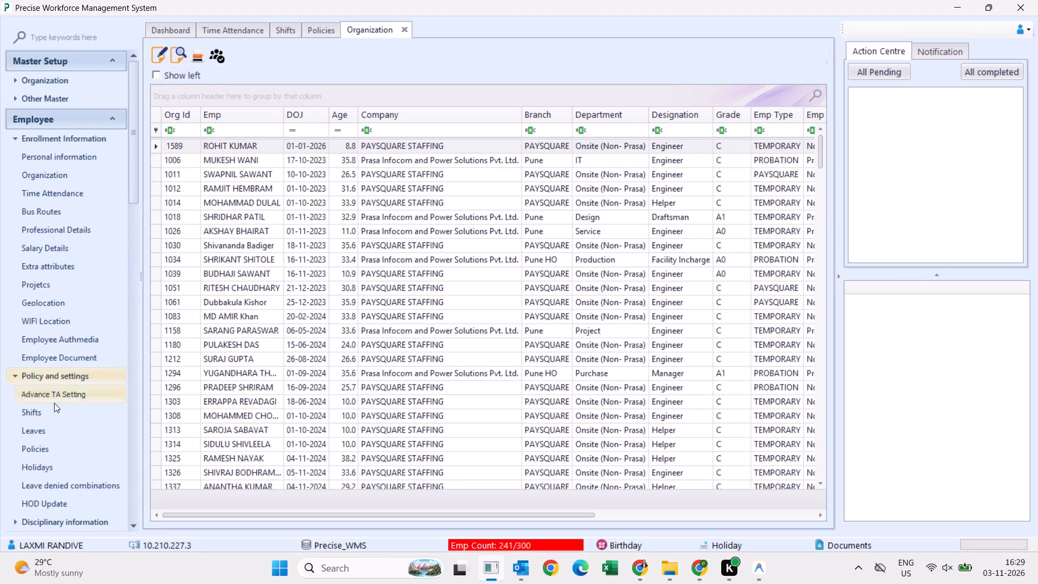
Set the Production engineer's default schedule to FACTORY SHIFT in Time Attendance and try to save it with the Valid From date disabled.
{"action": "left_click", "coordinate": [252, 24]}
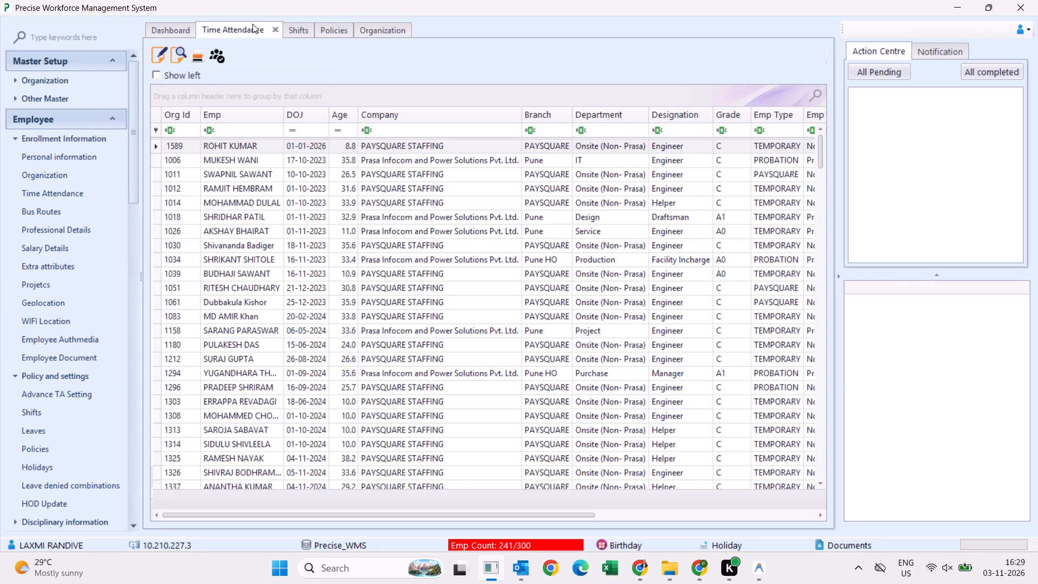
{"action": "double_click", "coordinate": [156, 144]}
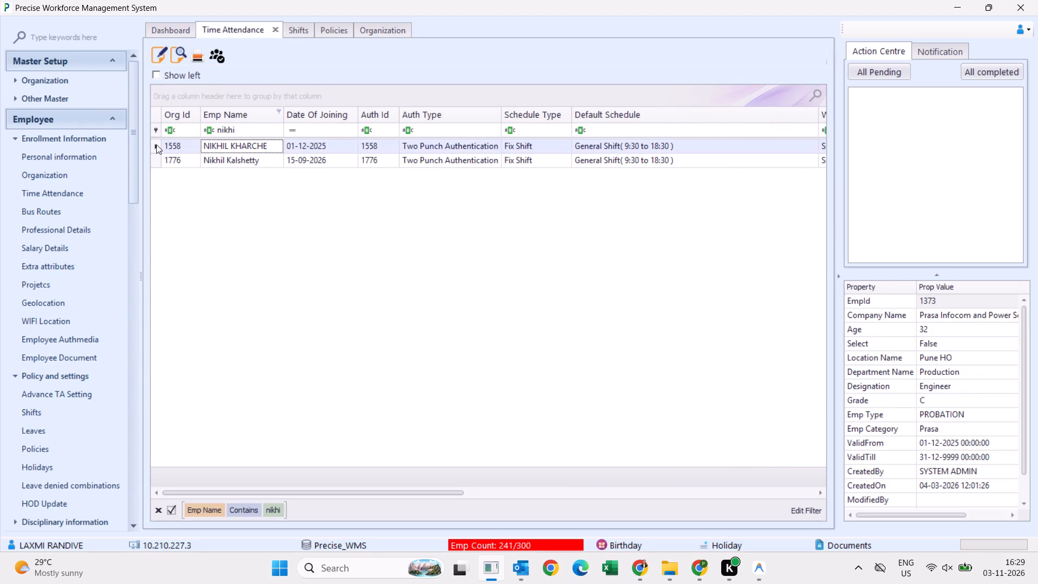
{"action": "scroll", "coordinate": [425, 250], "scroll_direction": "down", "scroll_amount": 1}
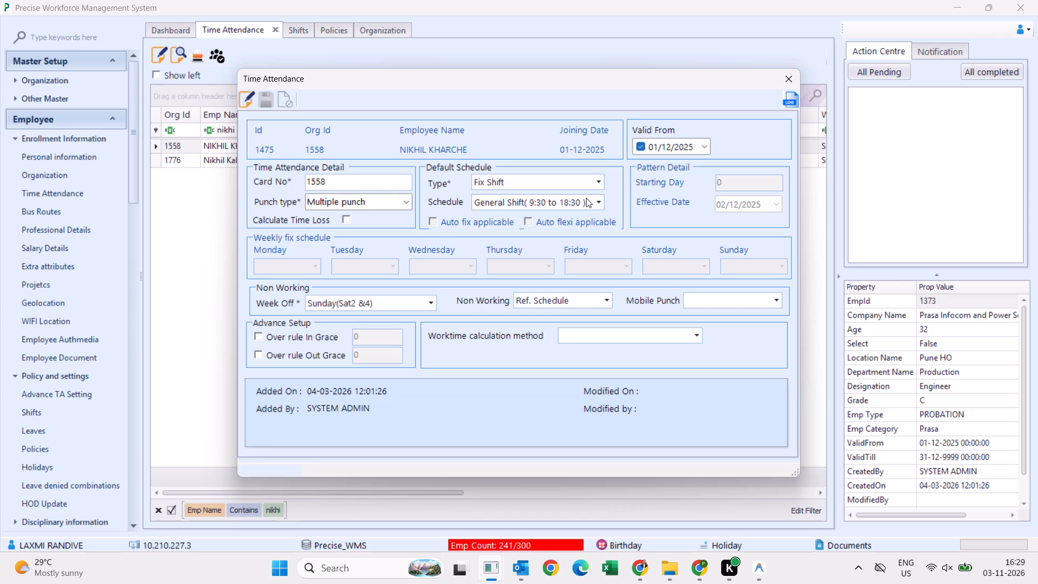
{"action": "left_click", "coordinate": [586, 198]}
{"action": "left_click", "coordinate": [570, 268]}
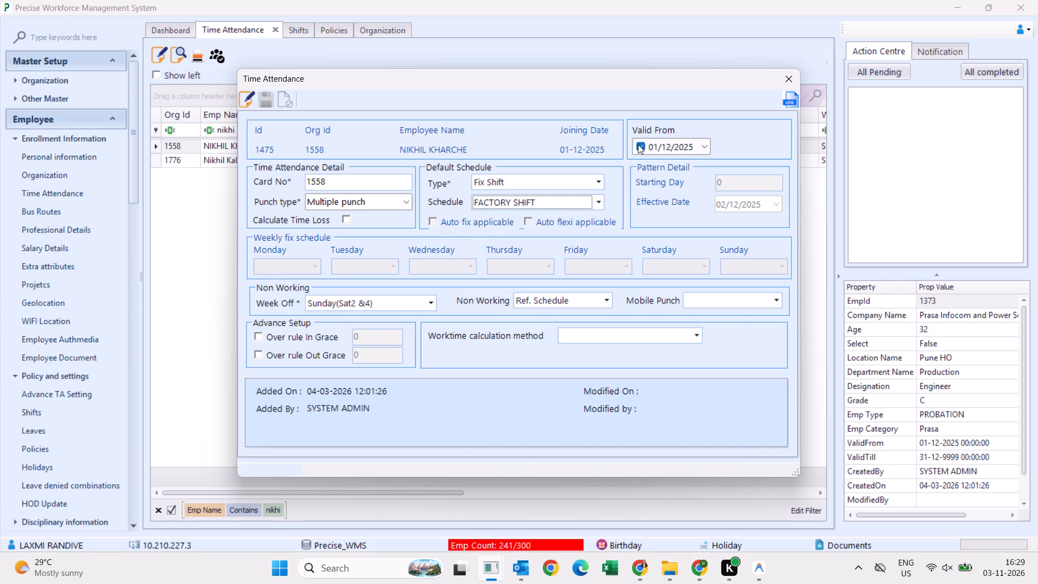
{"action": "left_click", "coordinate": [638, 144]}
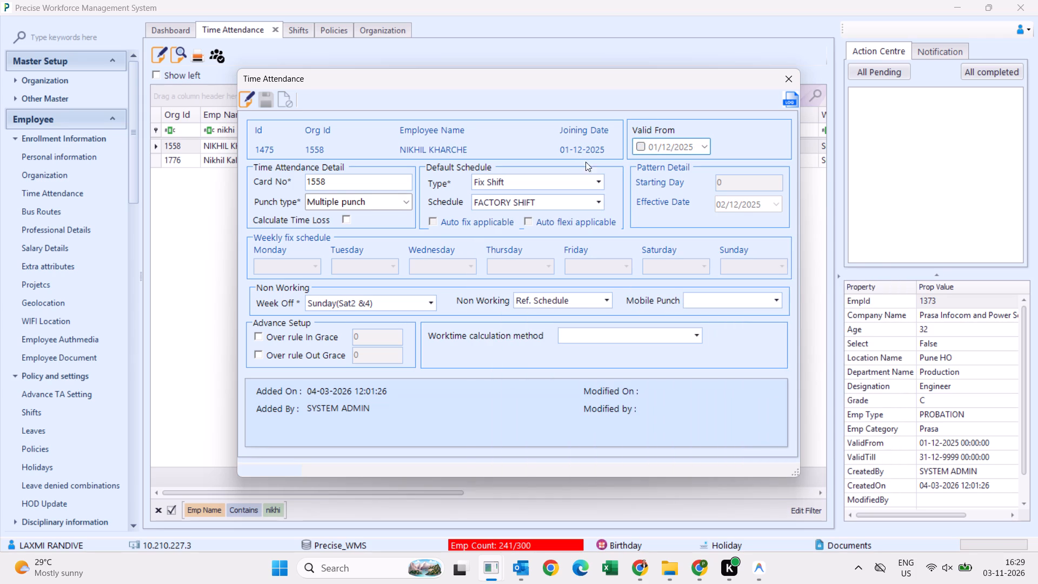
{"action": "left_click", "coordinate": [247, 102]}
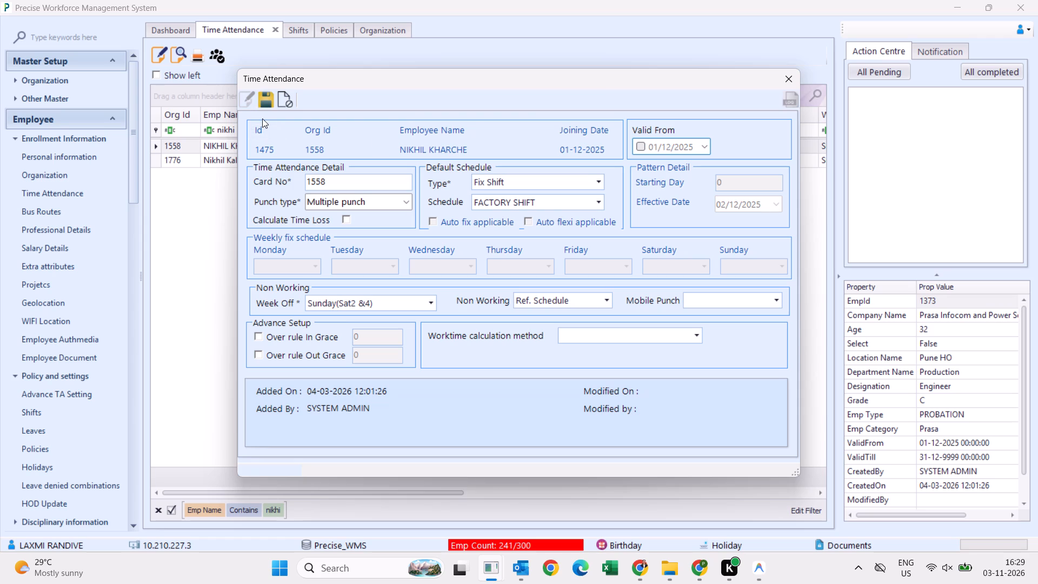
{"action": "left_click", "coordinate": [270, 97]}
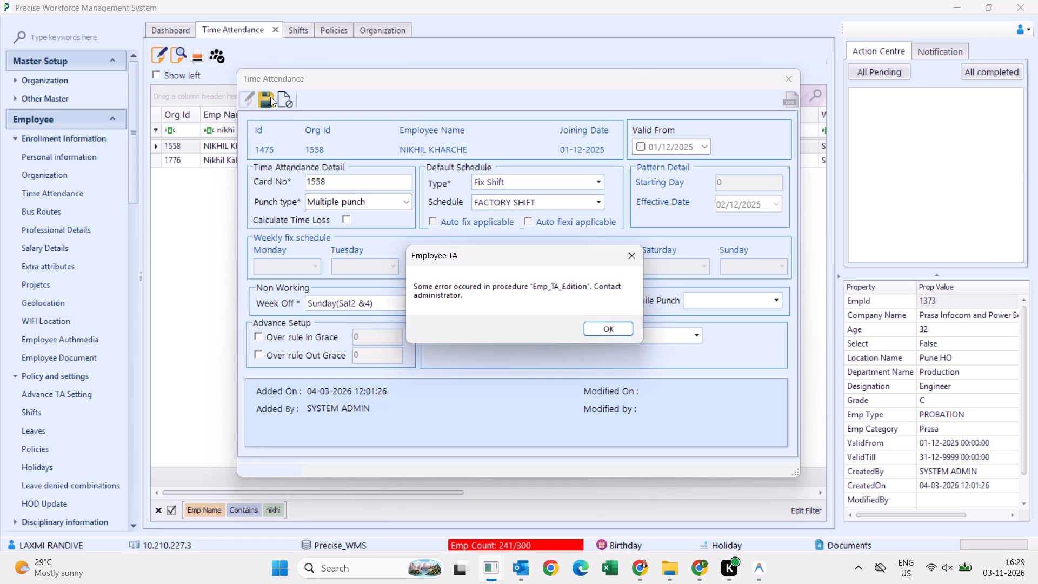
{"action": "left_click", "coordinate": [623, 325]}
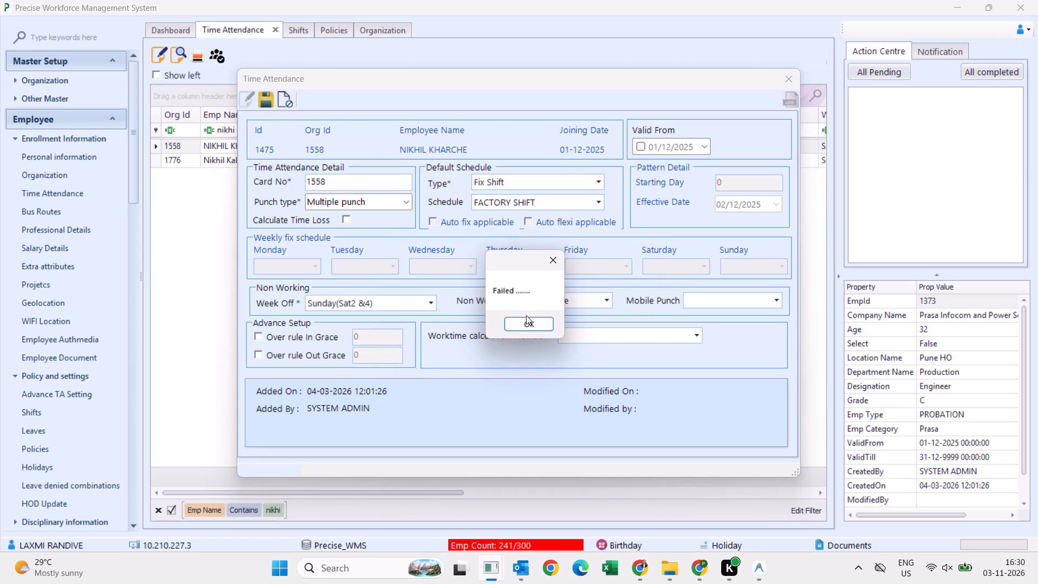
{"action": "left_click", "coordinate": [525, 323]}
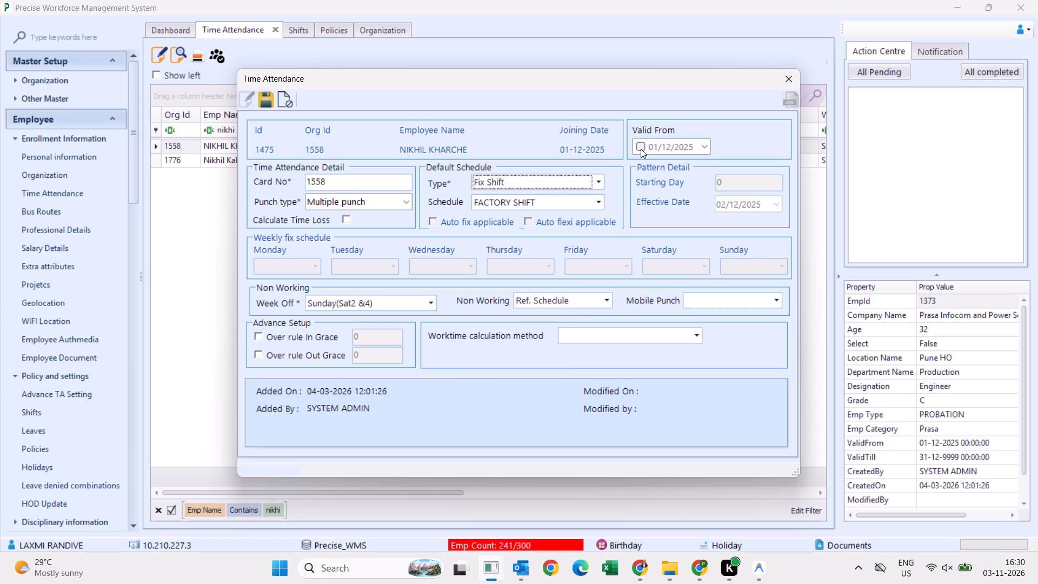
Re-enable the Valid From date 01/12/2025 and save the engineer's time attendance record again.
{"action": "left_click", "coordinate": [641, 149]}
{"action": "left_click", "coordinate": [272, 96]}
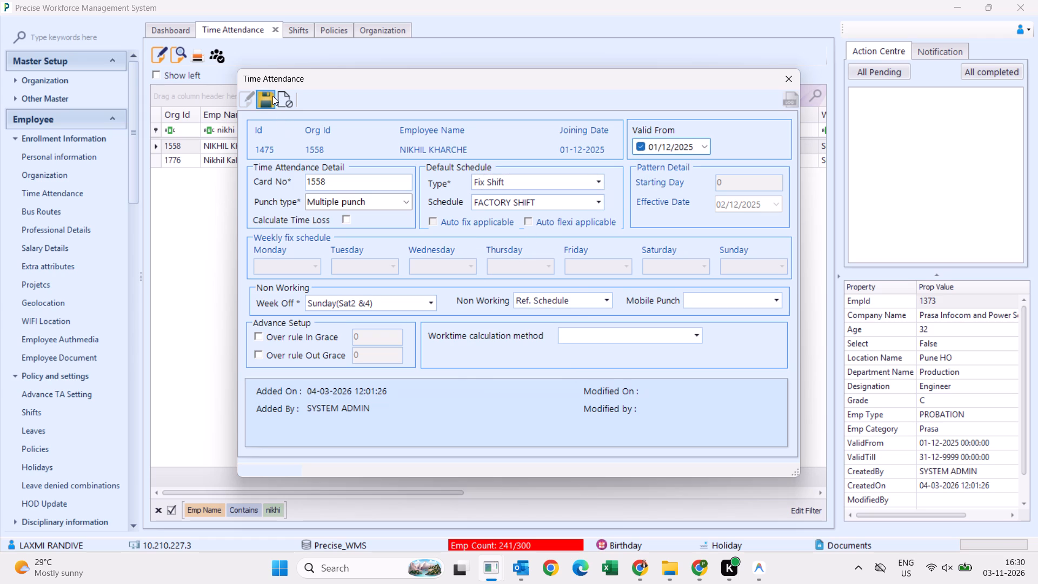
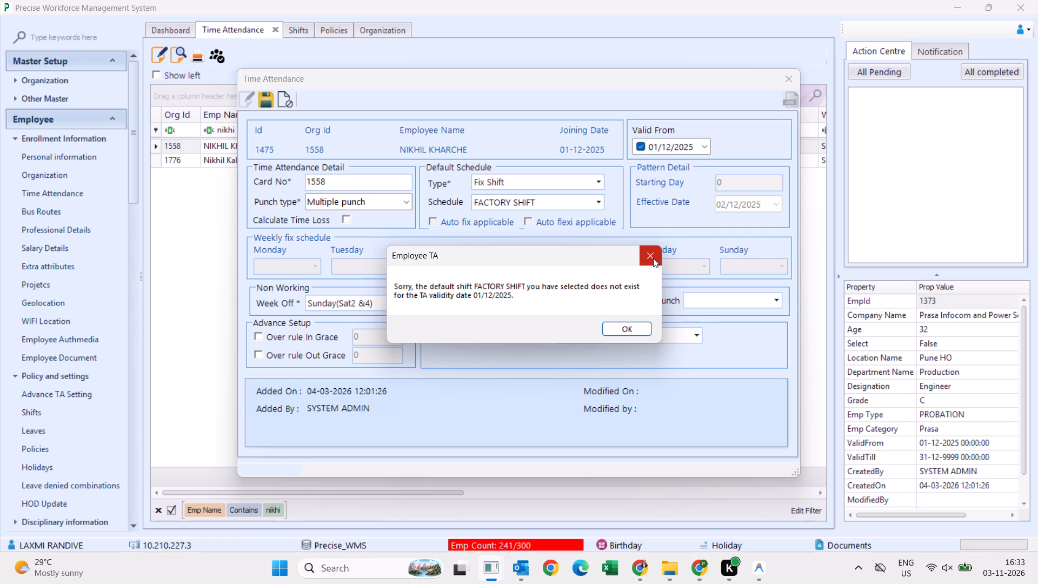
Change the Production engineer's Valid From date to 01/11/2026 and save the time attendance record with FACTORY SHIFT.
{"action": "left_click", "coordinate": [653, 258]}
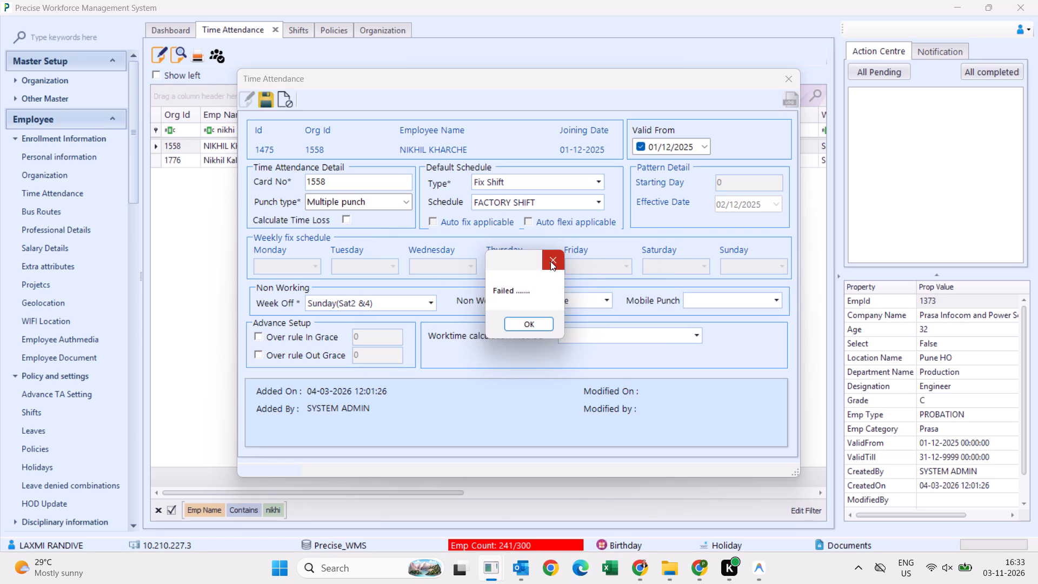
{"action": "left_click", "coordinate": [550, 261]}
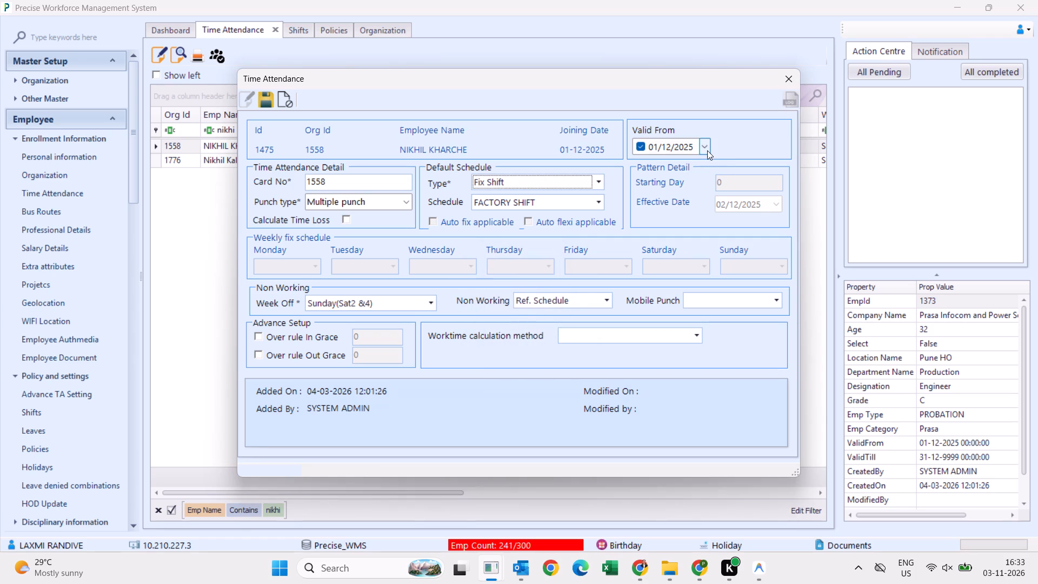
{"action": "left_click", "coordinate": [707, 149]}
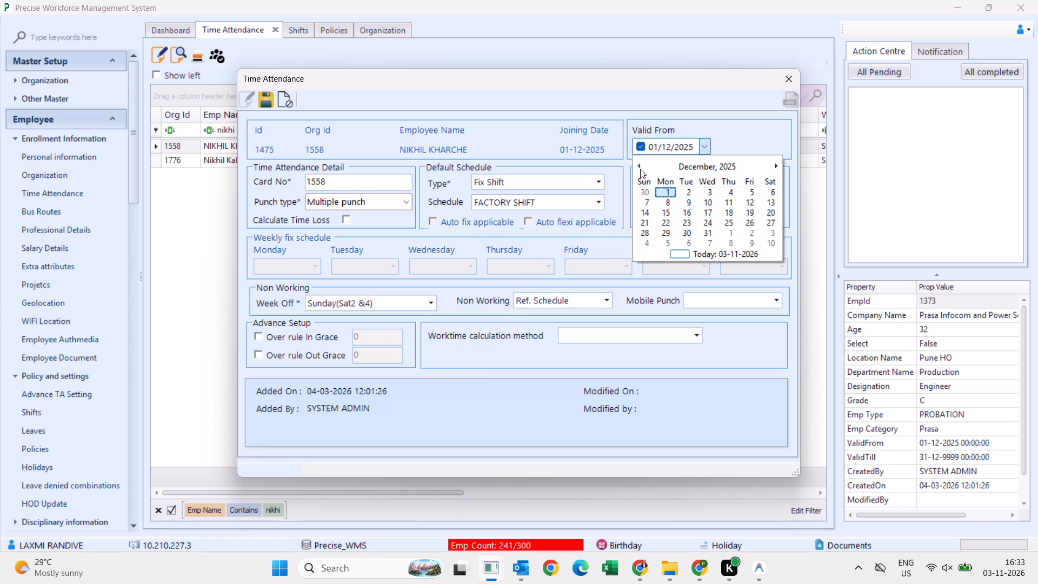
{"action": "left_click", "coordinate": [640, 169]}
{"action": "left_click", "coordinate": [727, 162]}
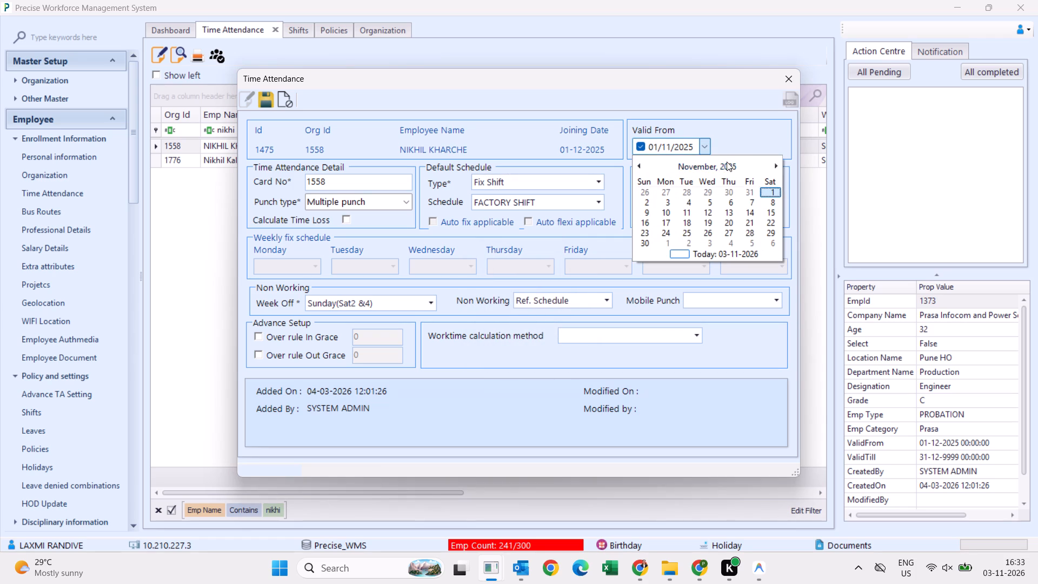
{"action": "left_click", "coordinate": [706, 172]}
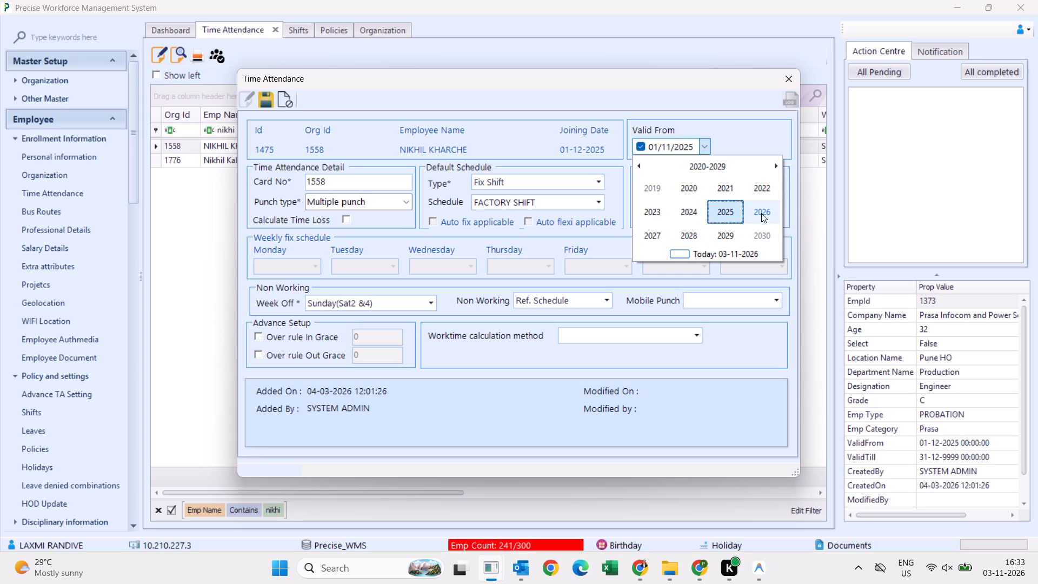
{"action": "left_click", "coordinate": [761, 213]}
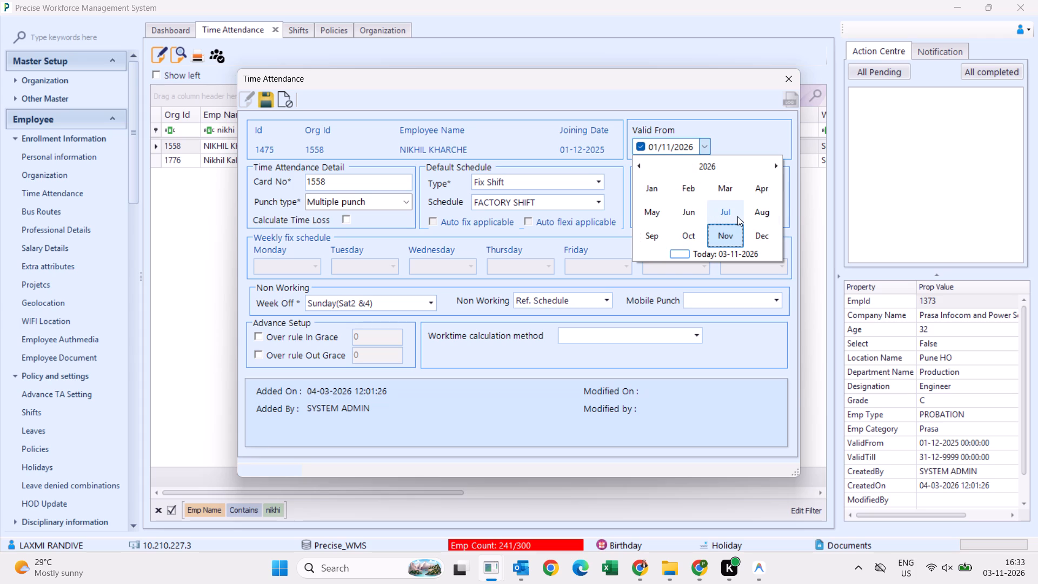
{"action": "left_click", "coordinate": [728, 236]}
{"action": "left_click", "coordinate": [648, 202]}
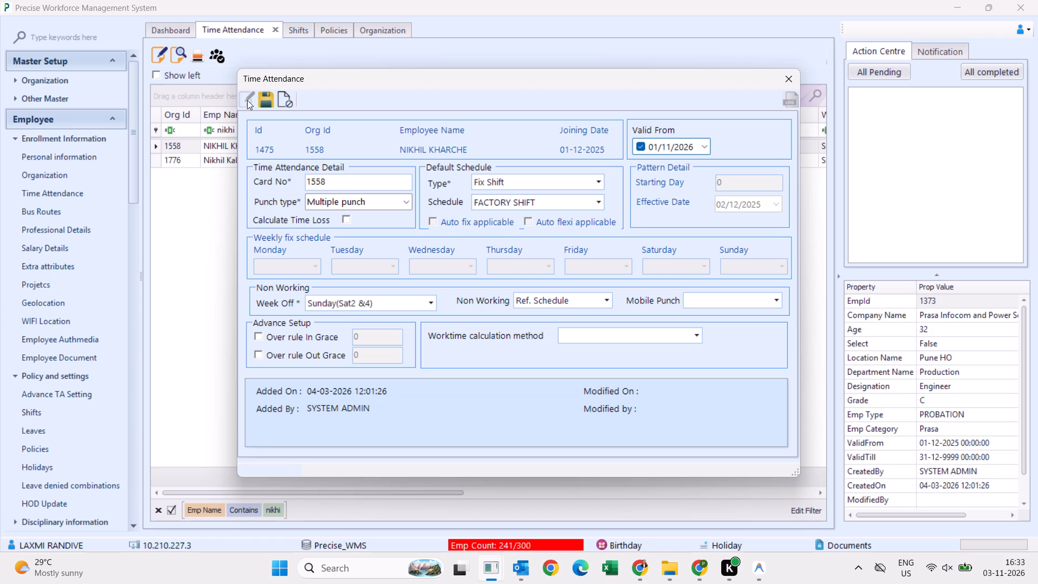
{"action": "left_click", "coordinate": [264, 105]}
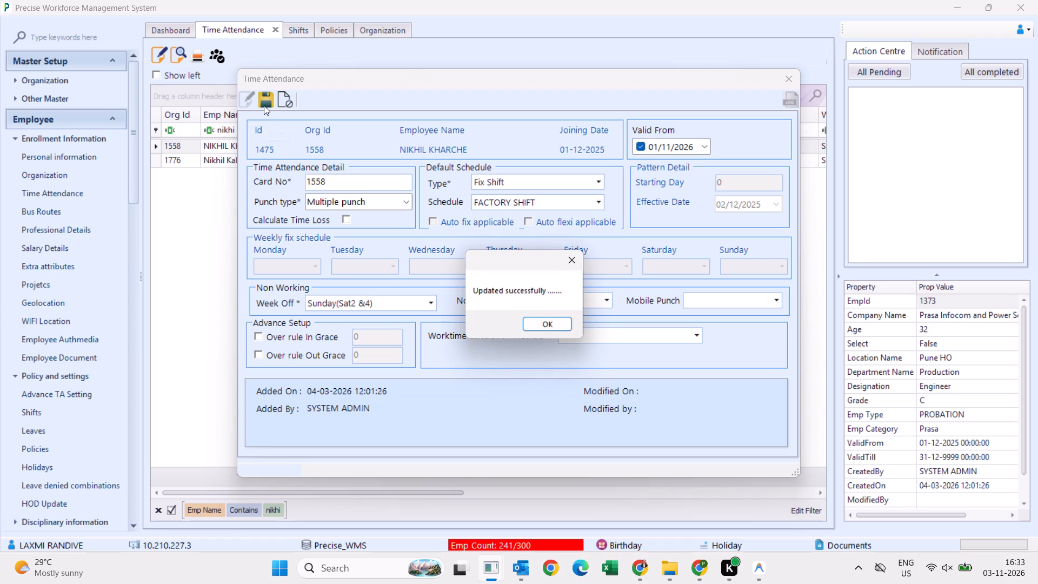
{"action": "left_click", "coordinate": [536, 324]}
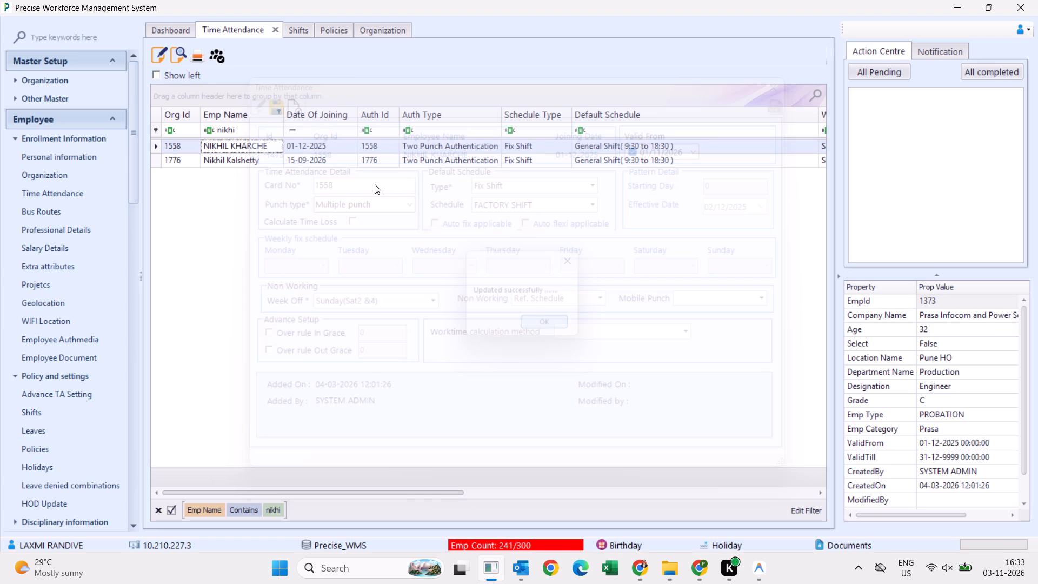
{"action": "left_click", "coordinate": [248, 130]}
{"action": "key", "text": "BackSpace"}
{"action": "key", "text": "BackSpace"}
{"action": "key", "text": "BackSpace"}
{"action": "key", "text": "BackSpace"}
{"action": "key", "text": "BackSpace"}
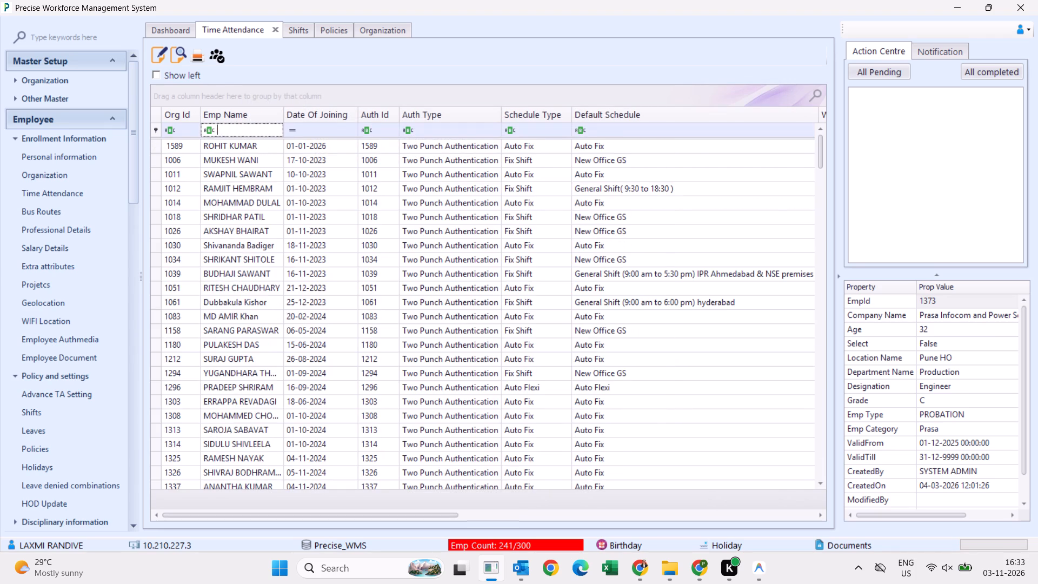
{"action": "type", "text": "aji"}
{"action": "key", "text": "t"}
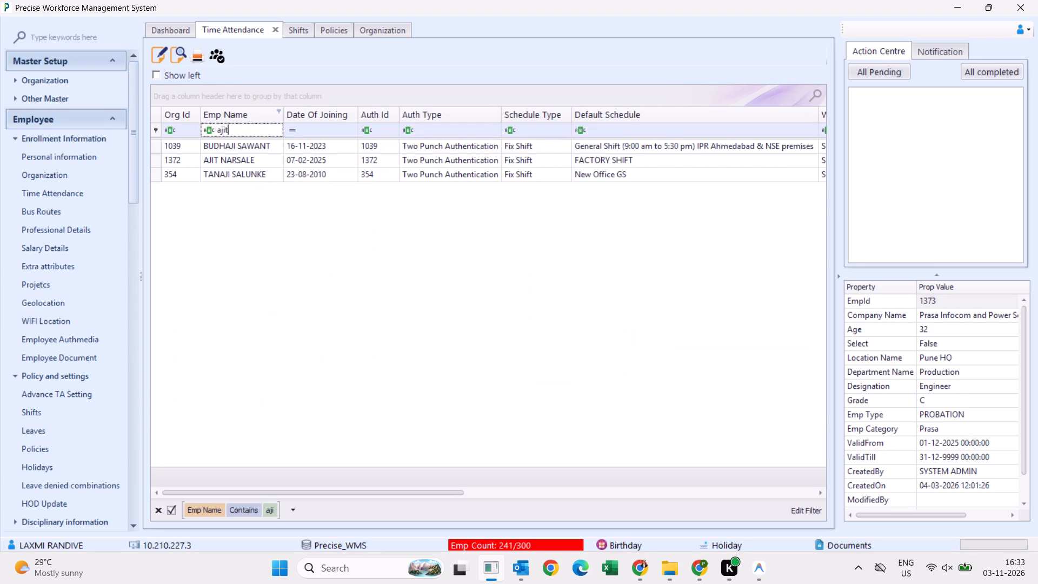
{"action": "double_click", "coordinate": [157, 148]}
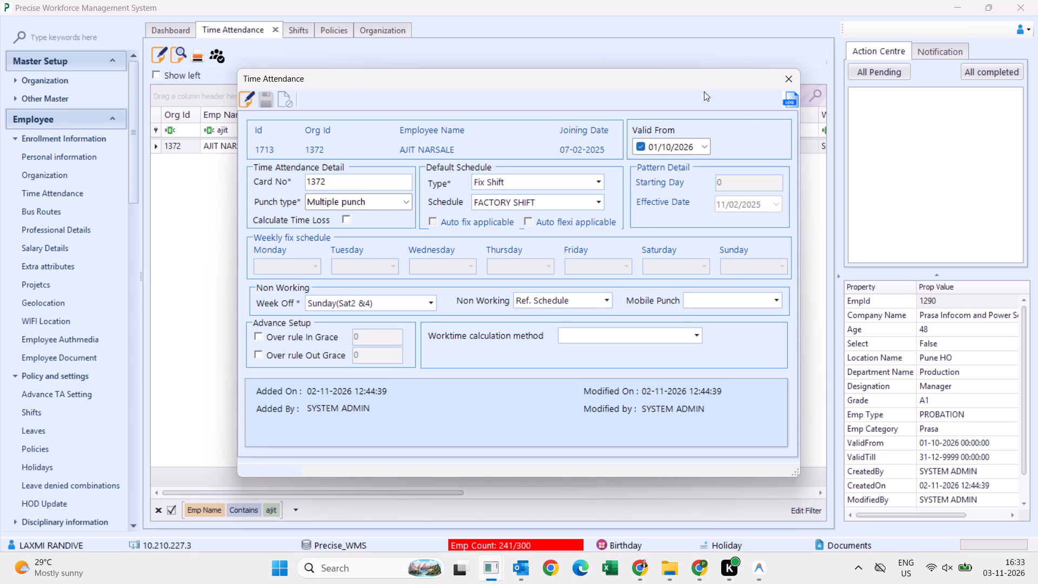
Close the Production manager's time attendance record and open the Emp Name filter of the Time Attendance list for editing.
{"action": "left_click", "coordinate": [797, 74]}
{"action": "left_click", "coordinate": [263, 125]}
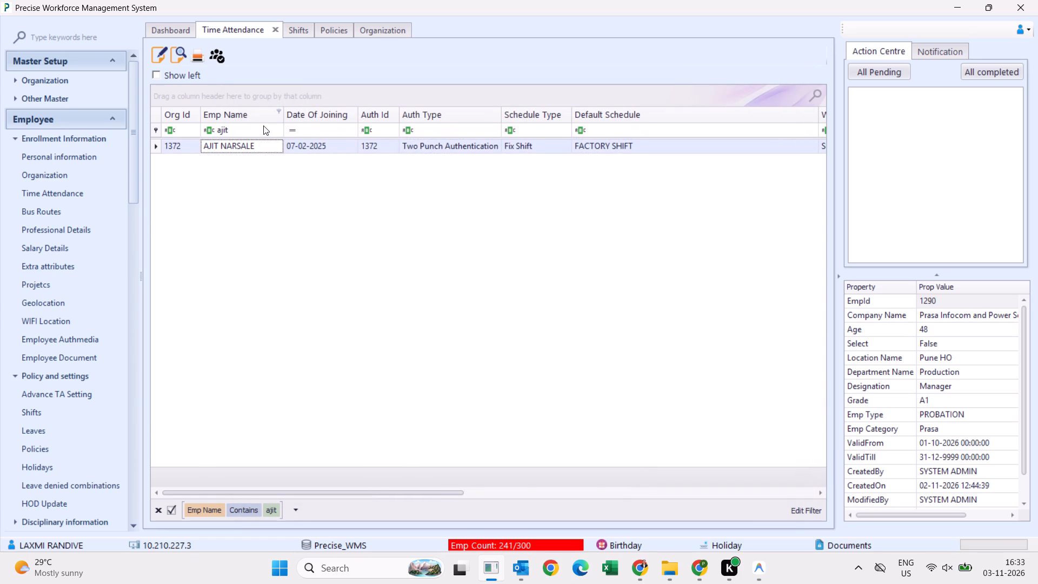
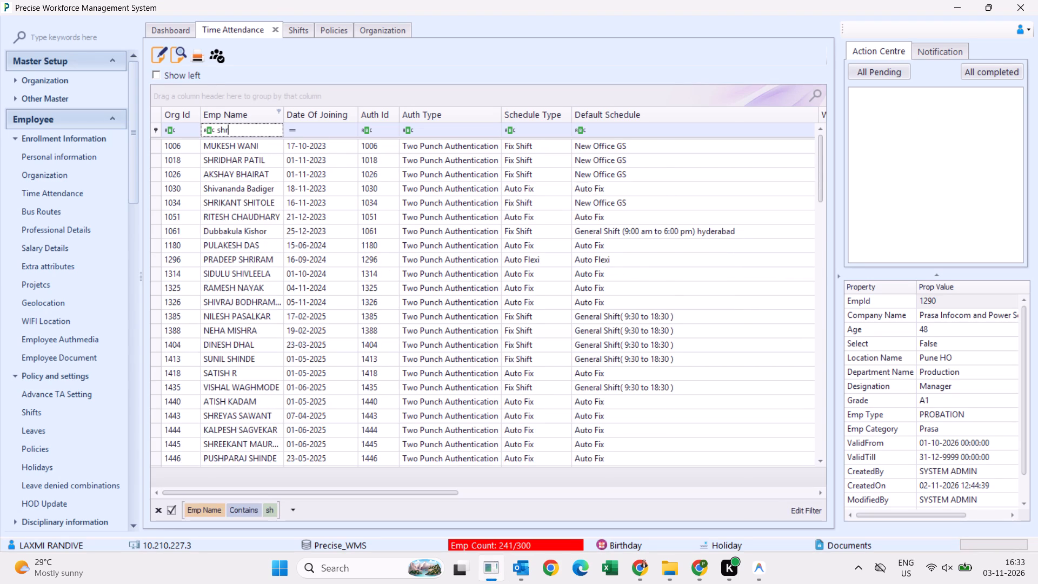
Filter the Time Attendance list by employee names containing "shrik" and open the Facility Incharge's record with the New Office GS schedule.
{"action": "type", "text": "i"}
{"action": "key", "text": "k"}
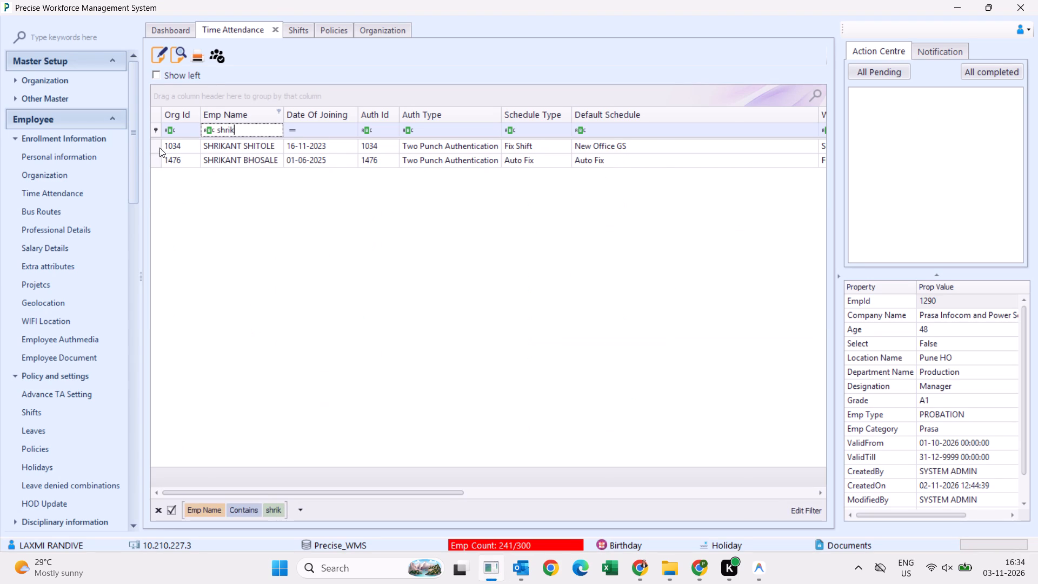
{"action": "double_click", "coordinate": [153, 149]}
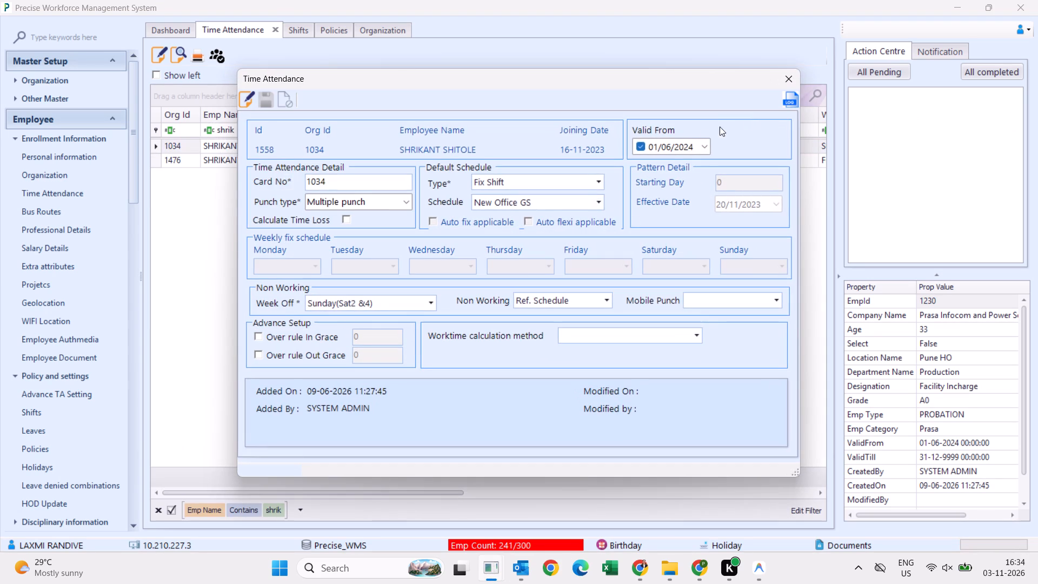
Set the Production Facility Incharge's Valid From date to 01/11/2026 and default schedule to FACTORY SHIFT, with the time attendance record enabled for editing.
{"action": "left_click", "coordinate": [666, 148]}
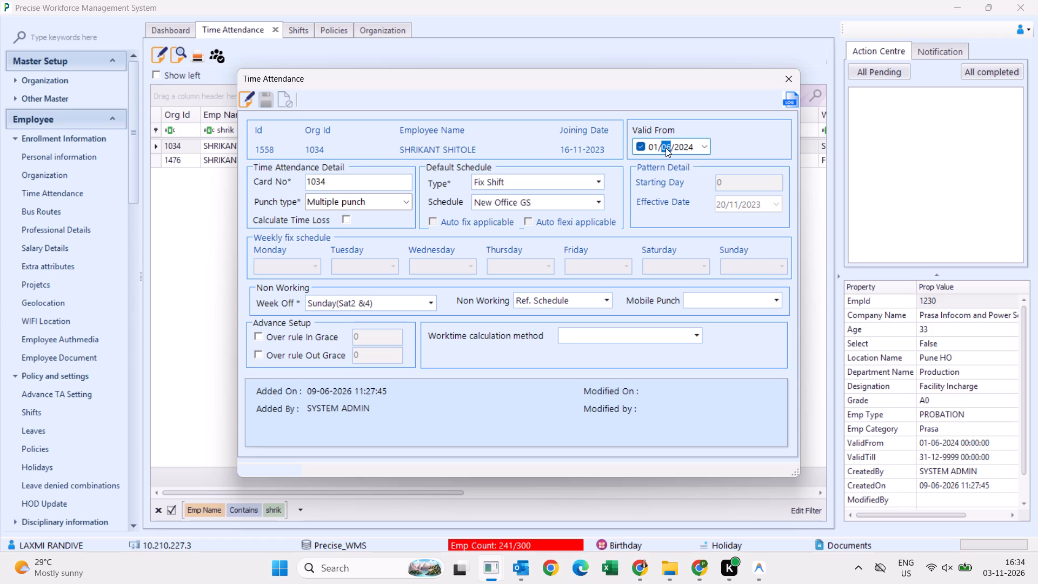
{"action": "type", "text": "11"}
{"action": "left_click", "coordinate": [686, 140]}
{"action": "type", "text": "2026"}
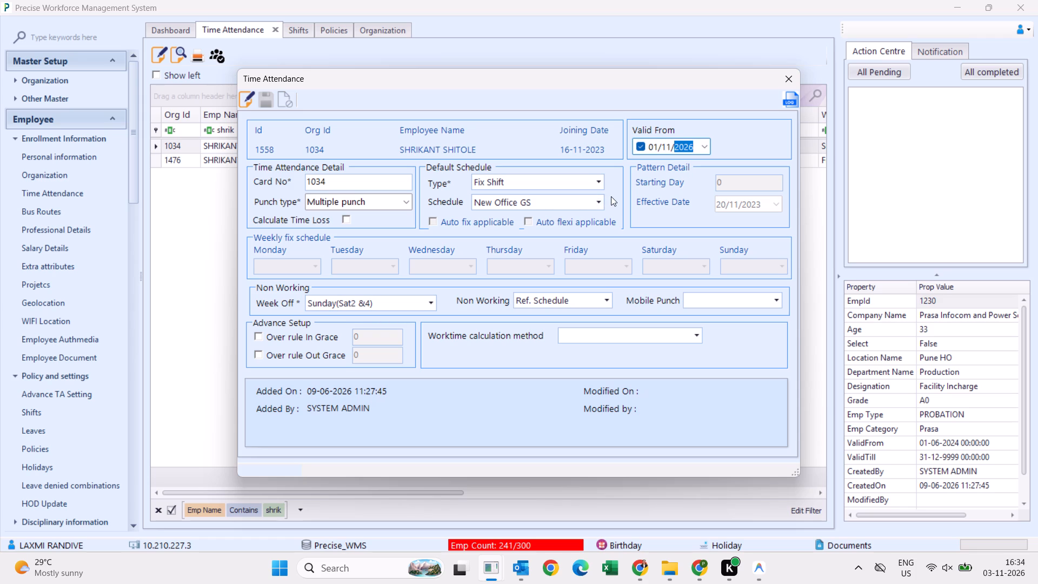
{"action": "left_click", "coordinate": [598, 204]}
{"action": "left_click", "coordinate": [573, 267]}
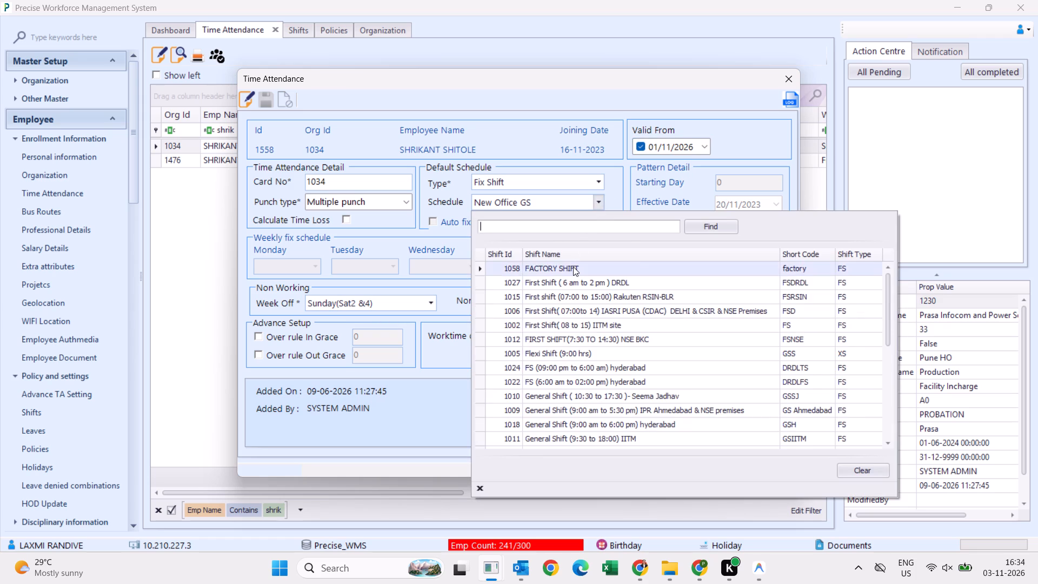
{"action": "left_click", "coordinate": [245, 102]}
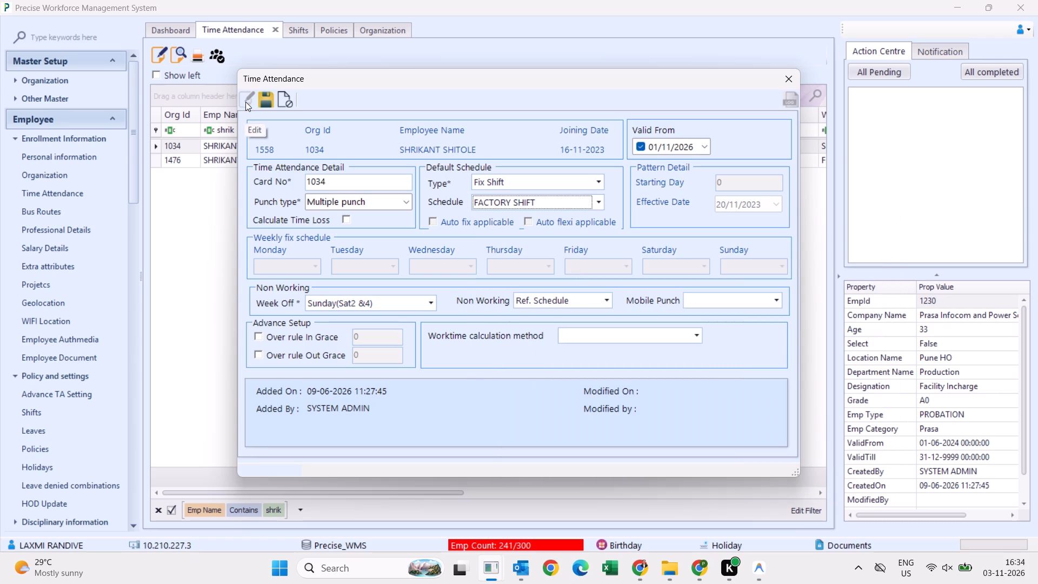
Save the Production Facility Incharge's updated time attendance record.
{"action": "left_click", "coordinate": [261, 98]}
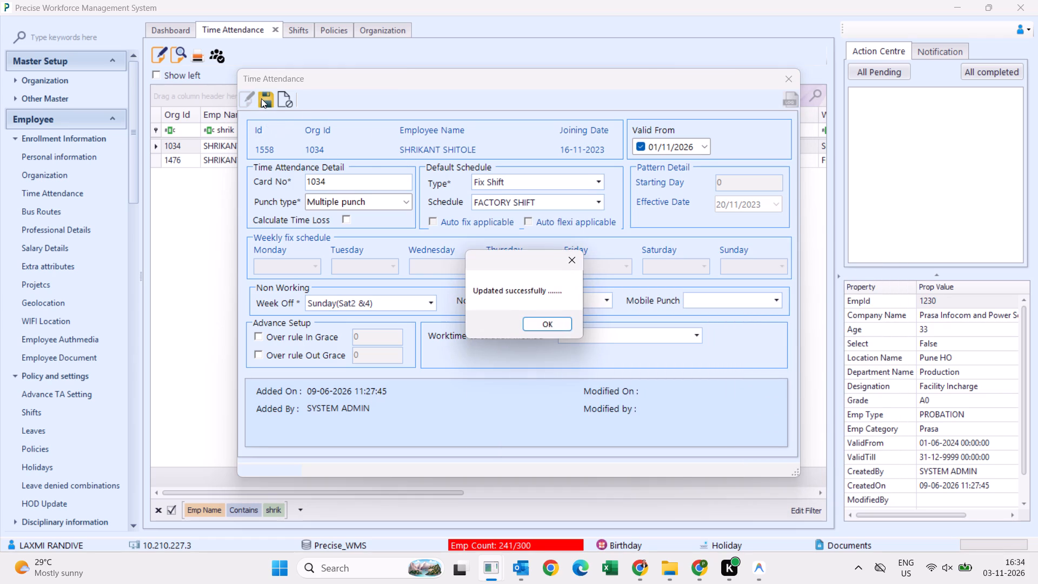
{"action": "left_click", "coordinate": [547, 321]}
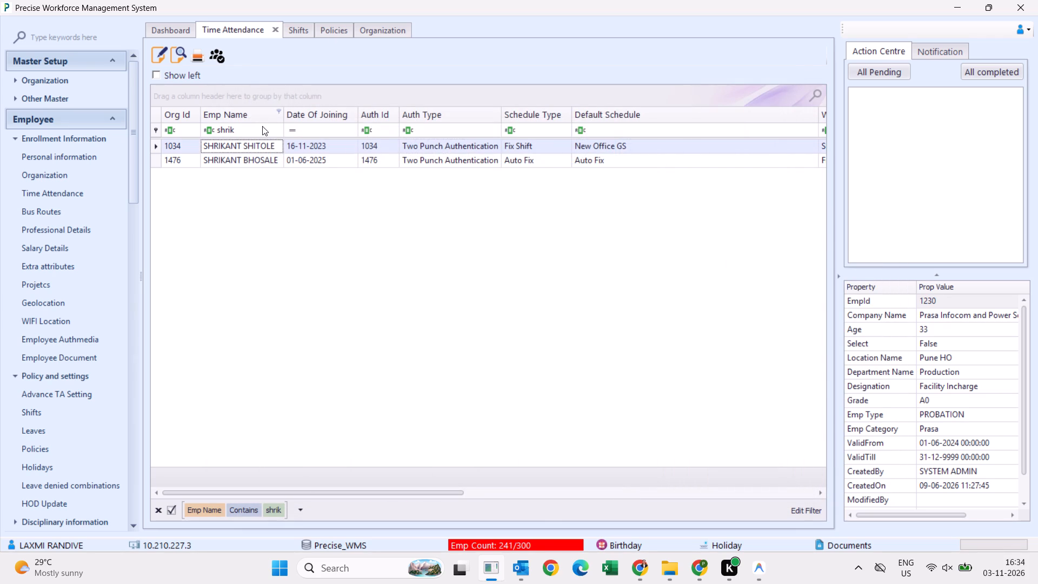
Clear the employee name filter "shrik" from the Time Attendance list.
{"action": "left_click", "coordinate": [262, 126]}
{"action": "key", "text": "BackSpace"}
{"action": "key", "text": "BackSpace"}
{"action": "key", "text": "BackSpace"}
{"action": "key", "text": "BackSpace"}
{"action": "key", "text": "BackSpace"}
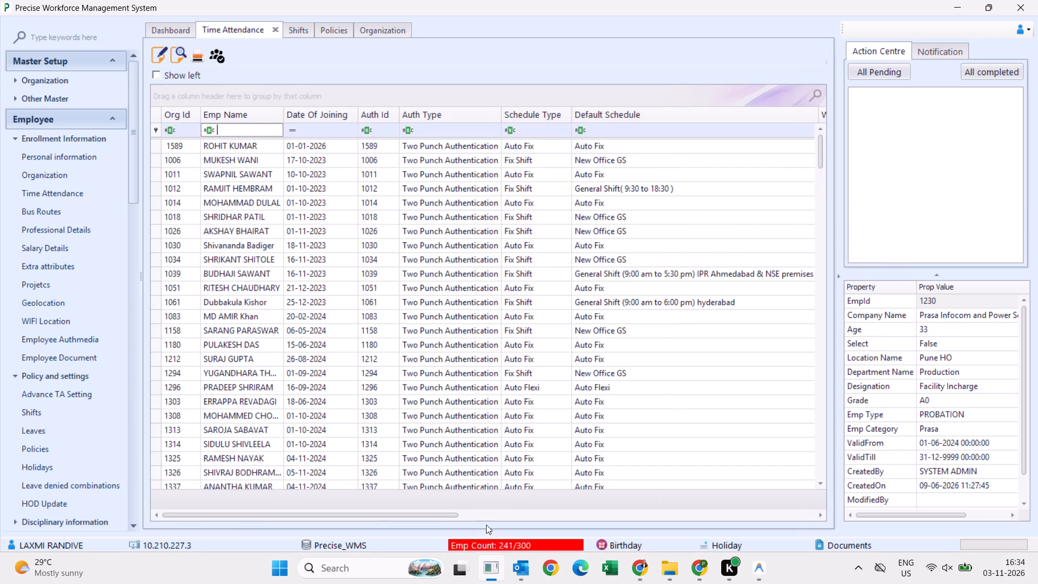
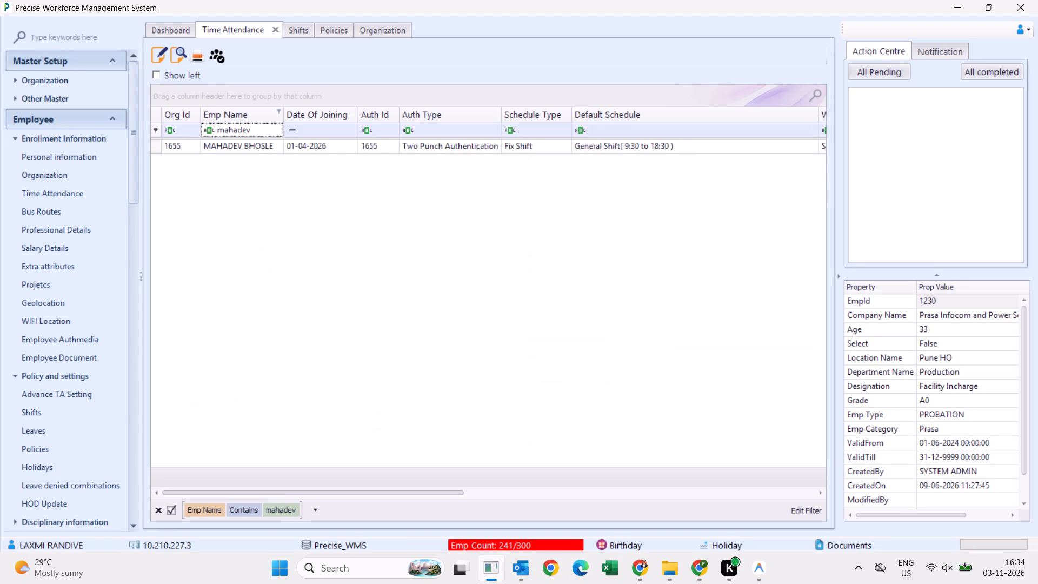
Set the filtered Assistant department engineer's default schedule to FACTORY SHIFT with Valid From 01/11/2026 and save the time attendance record.
{"action": "double_click", "coordinate": [155, 145]}
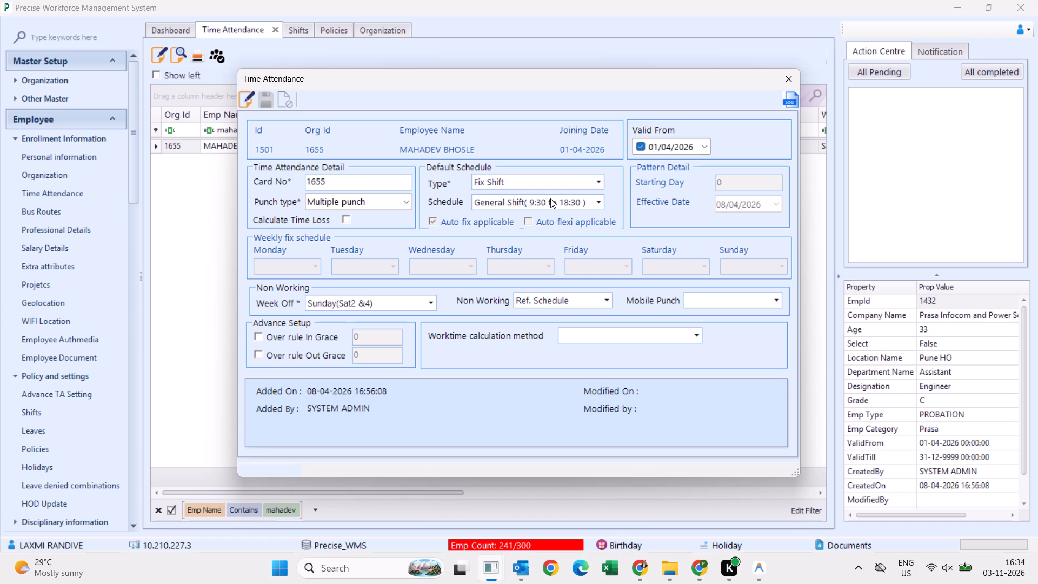
{"action": "left_click", "coordinate": [602, 202]}
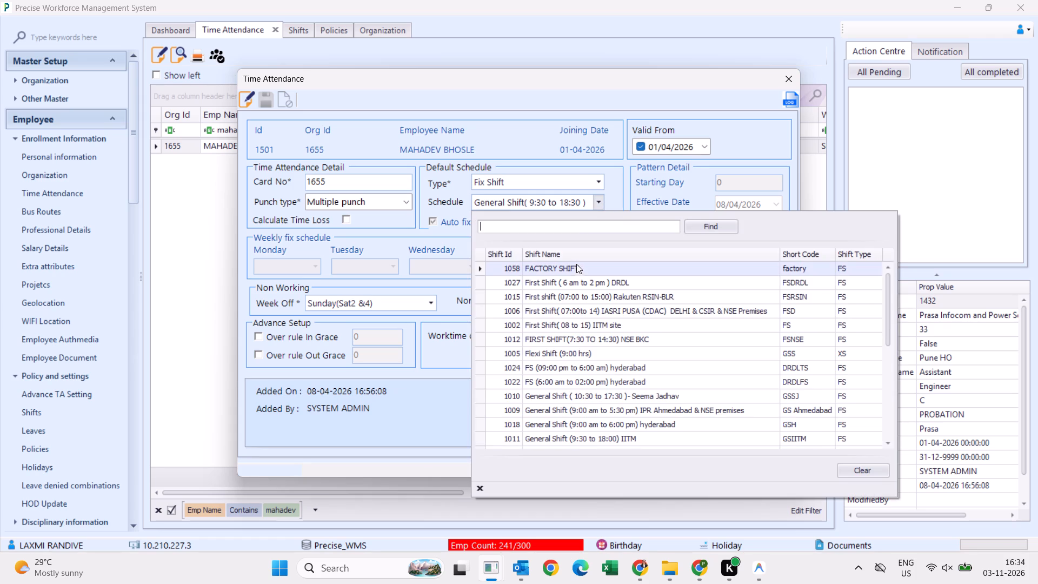
{"action": "left_click", "coordinate": [576, 267]}
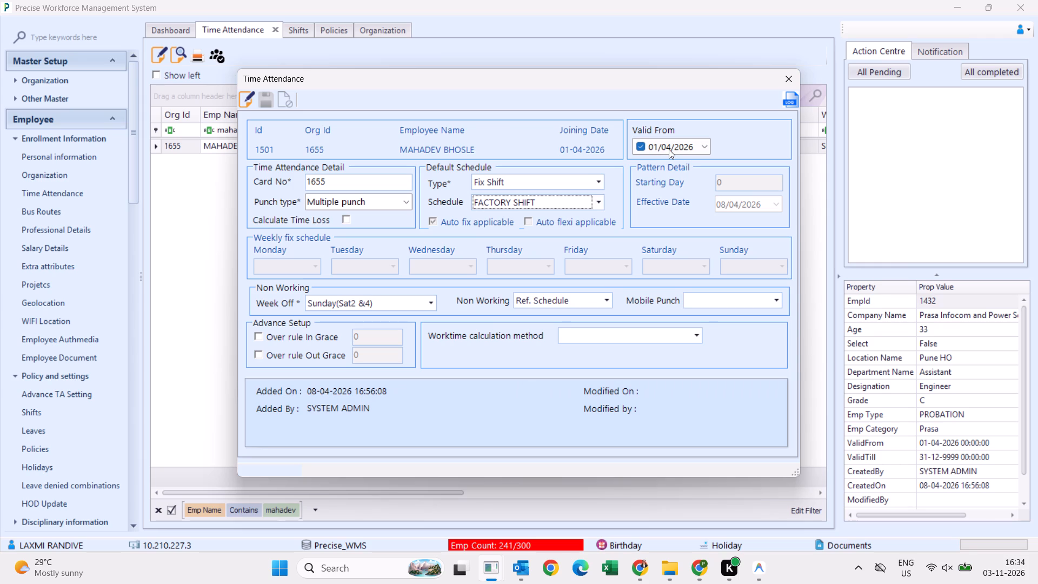
{"action": "left_click", "coordinate": [669, 149]}
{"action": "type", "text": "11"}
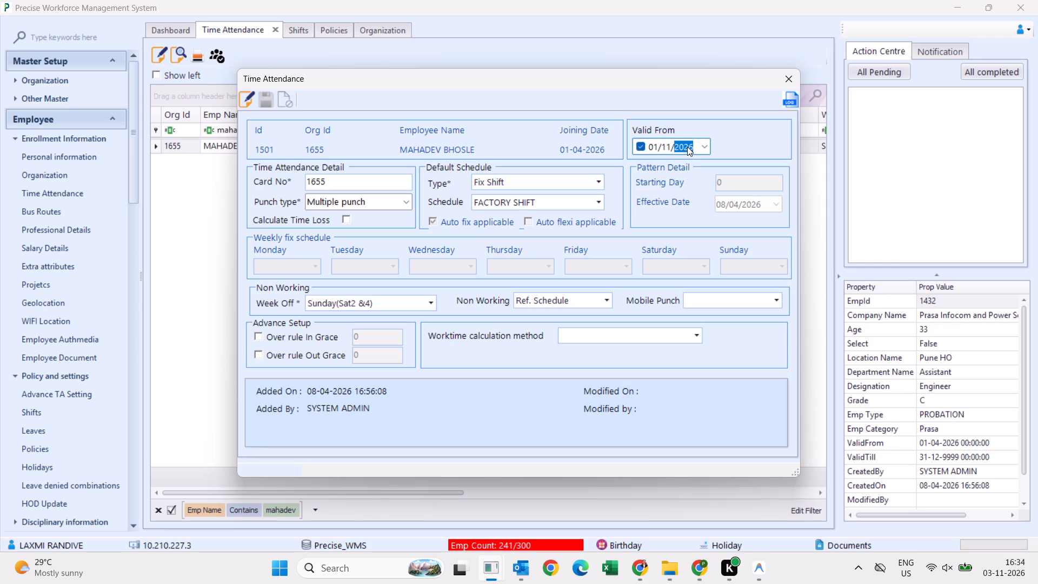
{"action": "left_click", "coordinate": [687, 147]}
{"action": "left_click", "coordinate": [250, 109]}
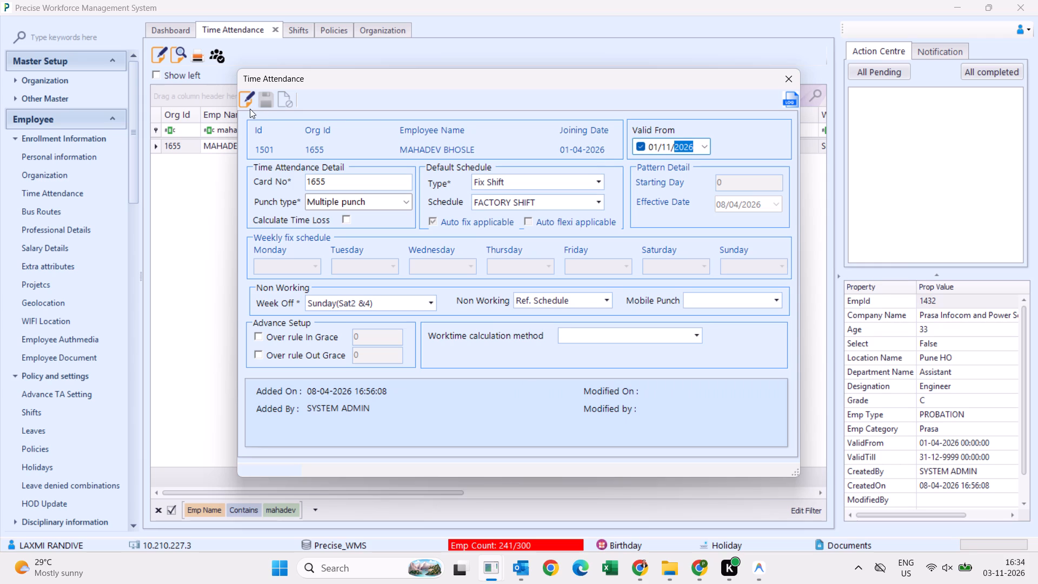
{"action": "left_click", "coordinate": [248, 99]}
{"action": "left_click", "coordinate": [264, 100]}
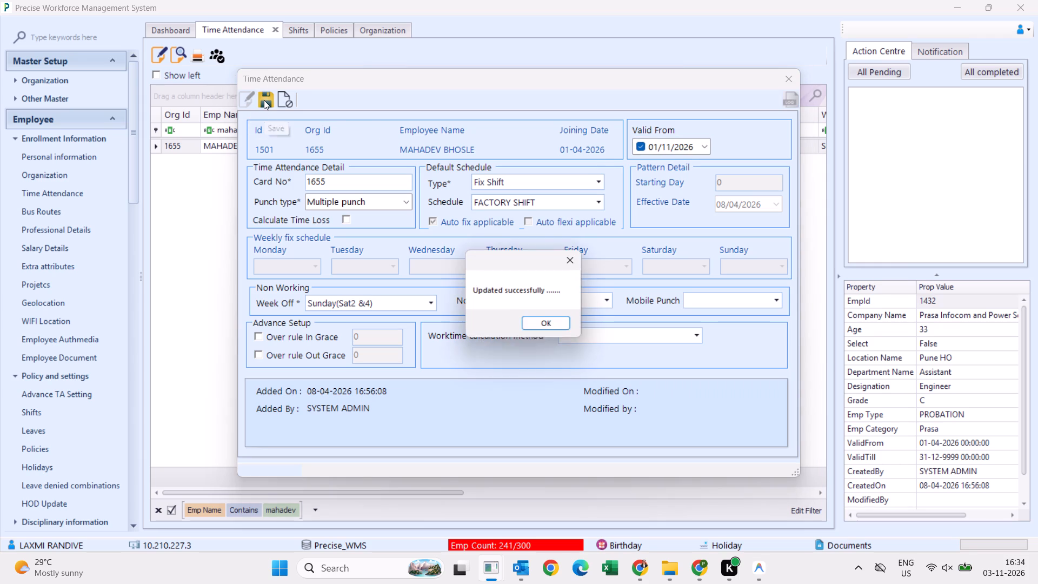
{"action": "left_click", "coordinate": [543, 321]}
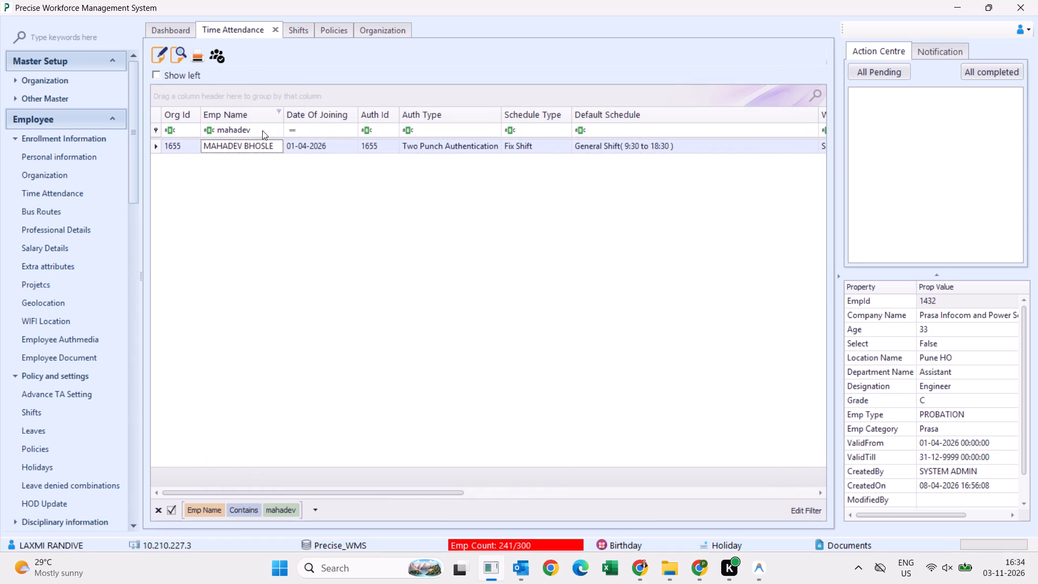
Clear the employee name filter in the Time Attendance list.
{"action": "left_click", "coordinate": [262, 130]}
{"action": "key", "text": "BackSpace"}
{"action": "key", "text": "BackSpace"}
{"action": "key", "text": "BackSpace"}
{"action": "key", "text": "BackSpace"}
{"action": "key", "text": "BackSpace"}
{"action": "key", "text": "BackSpace"}
{"action": "key", "text": "BackSpace"}
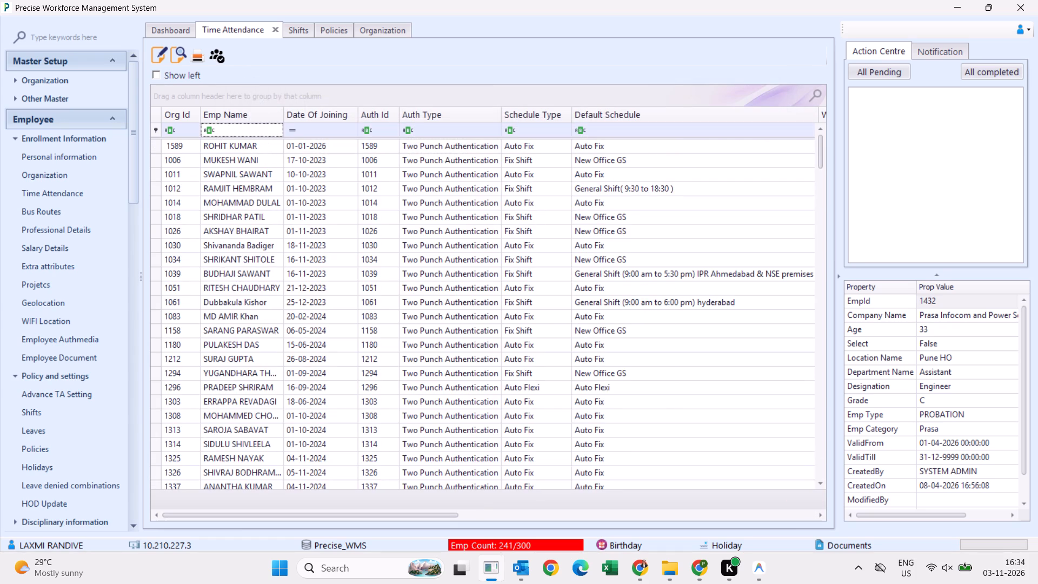
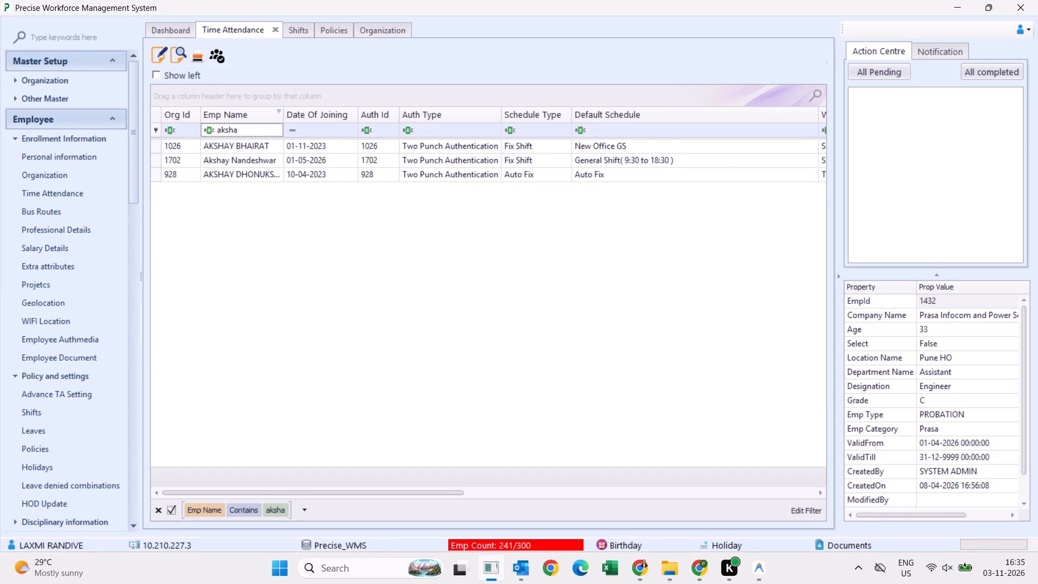
Filter the time attendance list by employee name "mini" and open the matching Design department engineer's record.
{"action": "key", "text": "BackSpace"}
{"action": "key", "text": "BackSpace"}
{"action": "key", "text": "BackSpace"}
{"action": "key", "text": "BackSpace"}
{"action": "key", "text": "BackSpace"}
{"action": "key", "text": "BackSpace"}
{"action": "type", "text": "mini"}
{"action": "double_click", "coordinate": [156, 147]}
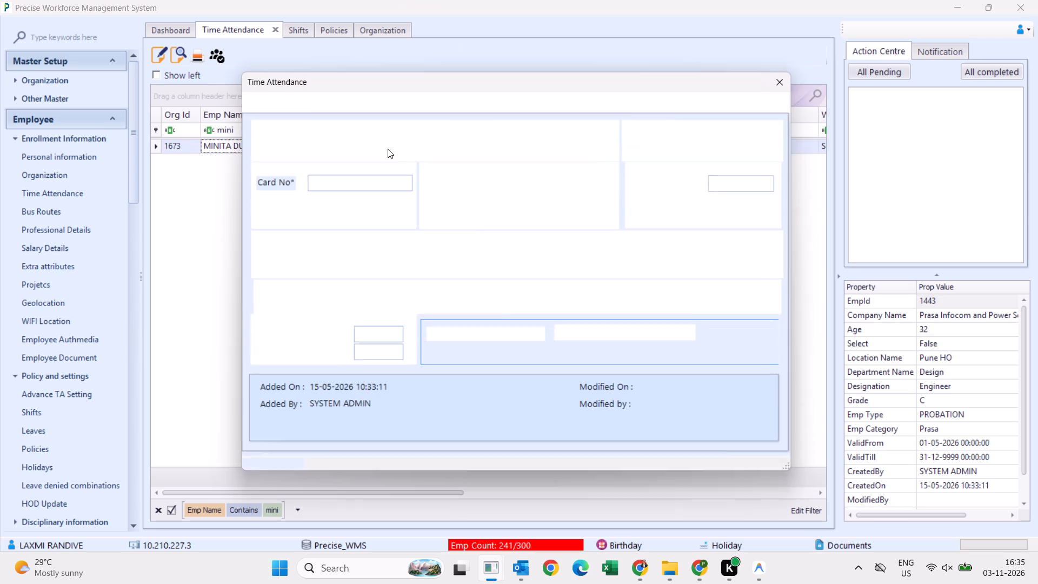
Set the open time attendance record's Valid From to 01/10/2026 and default schedule to FACTORY SHIFT, and save the update.
{"action": "left_click", "coordinate": [662, 147]}
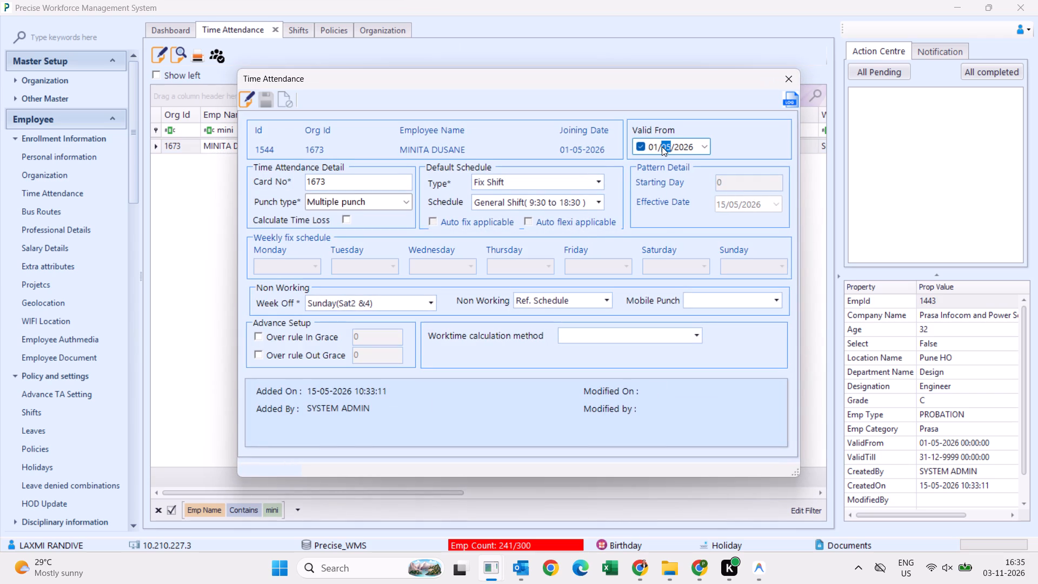
{"action": "type", "text": "10"}
{"action": "left_click", "coordinate": [598, 201]}
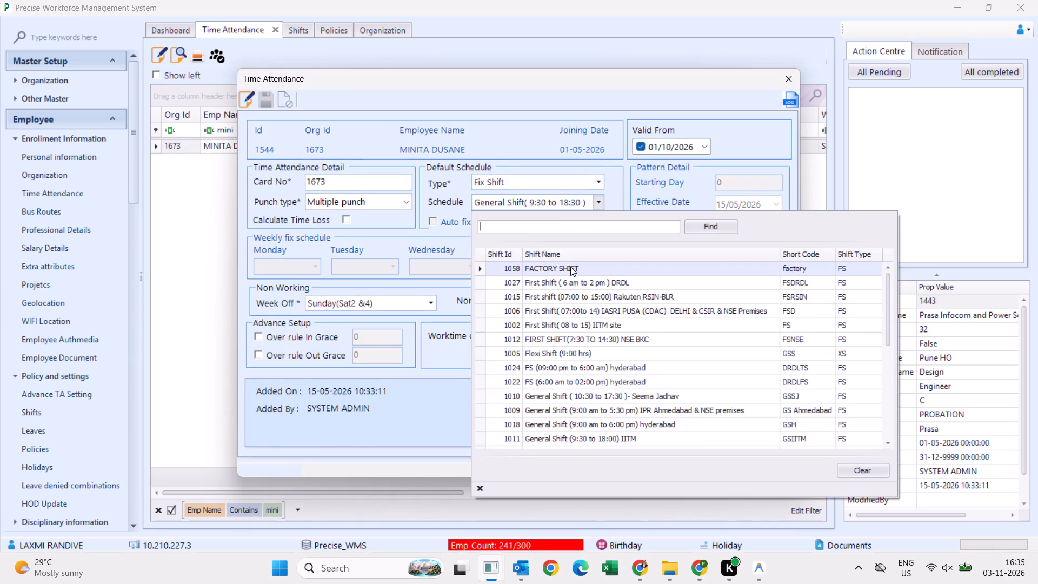
{"action": "left_click", "coordinate": [569, 271]}
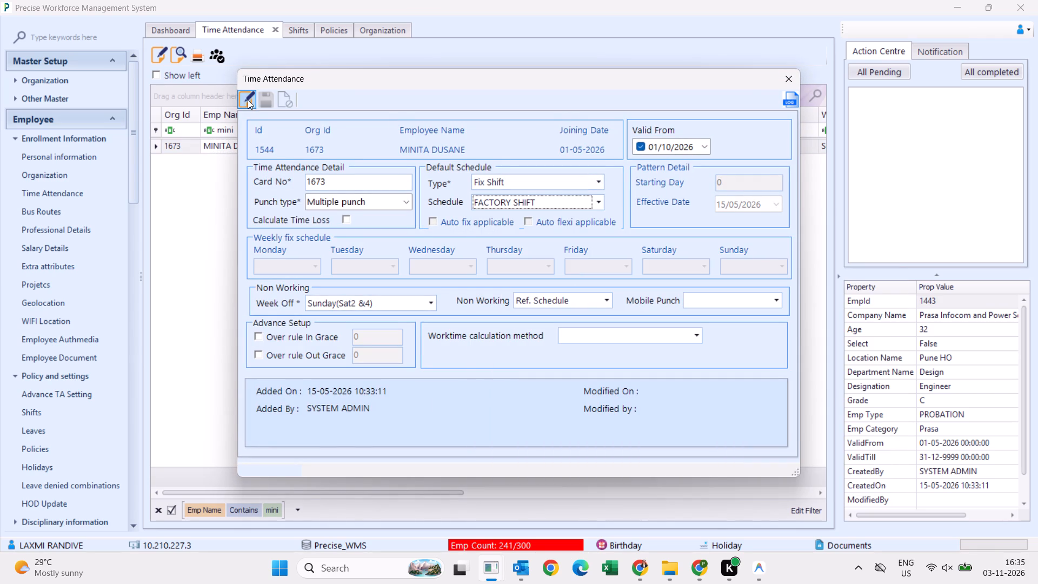
{"action": "left_click", "coordinate": [248, 99]}
{"action": "left_click", "coordinate": [270, 96]}
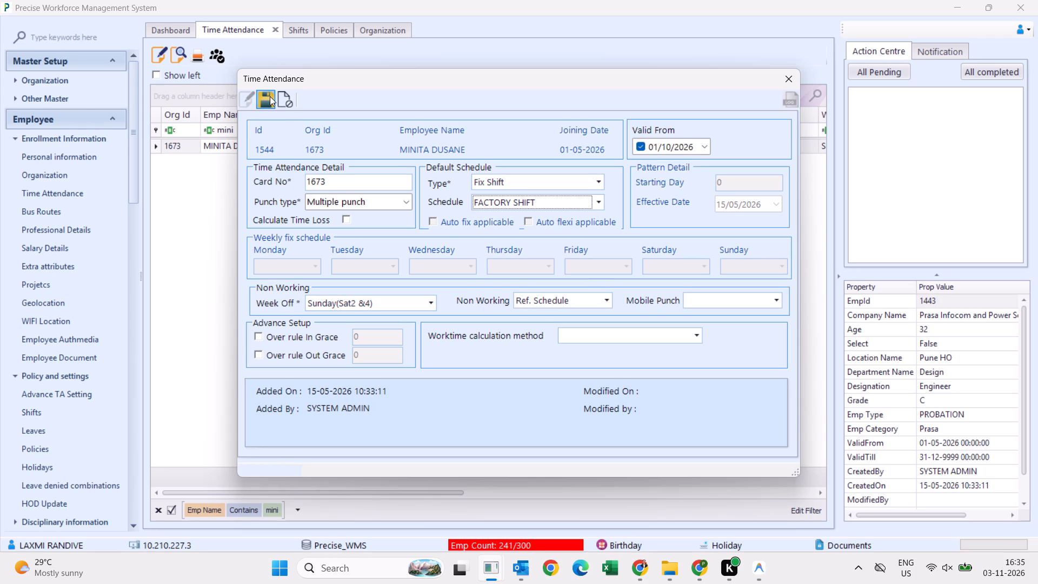
{"action": "left_click", "coordinate": [547, 323]}
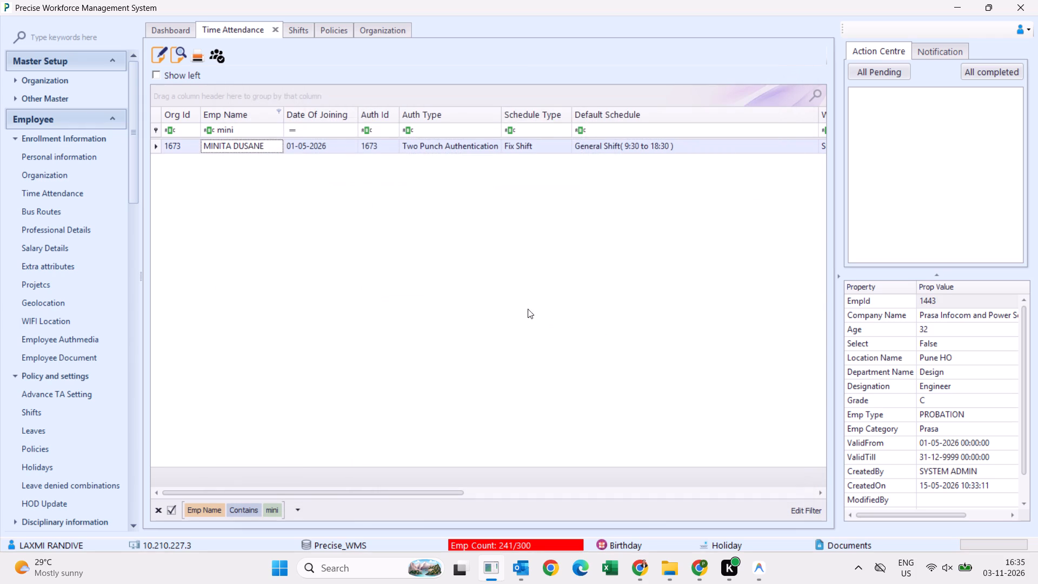
Filter the employee names by "chan" and open the time attendance record of the employee who joined on 01-01-2026.
{"action": "left_click", "coordinate": [261, 134]}
{"action": "key", "text": "BackSpace"}
{"action": "key", "text": "BackSpace"}
{"action": "key", "text": "BackSpace"}
{"action": "key", "text": "BackSpace"}
{"action": "key", "text": "BackSpace"}
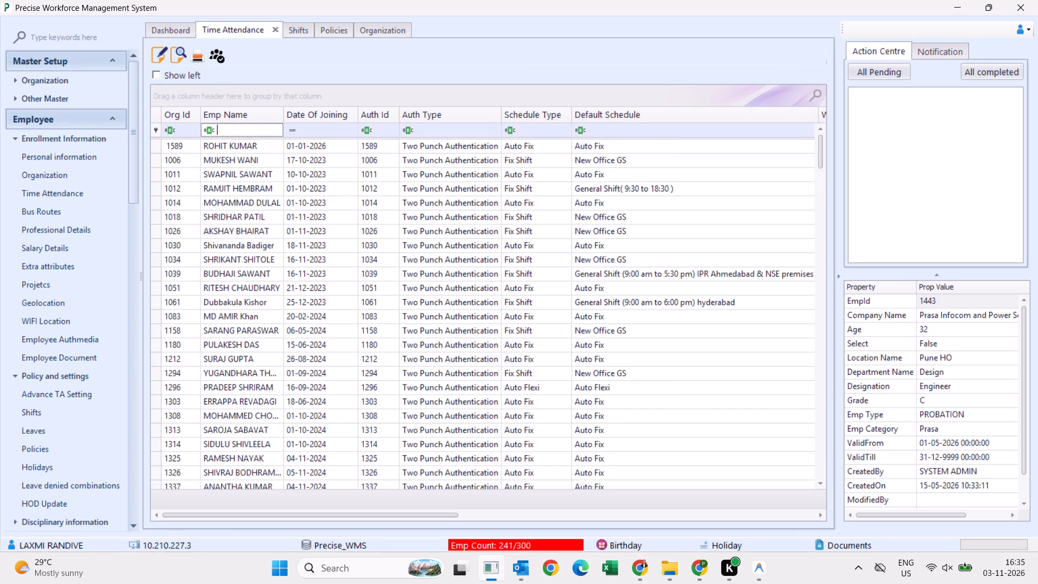
{"action": "type", "text": "cha"}
{"action": "key", "text": "n"}
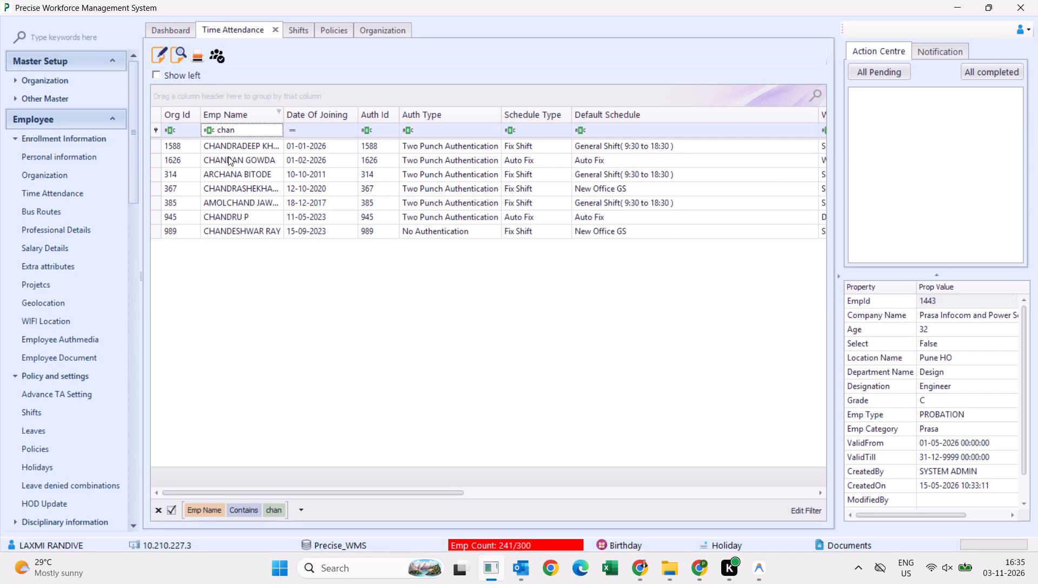
{"action": "double_click", "coordinate": [157, 143]}
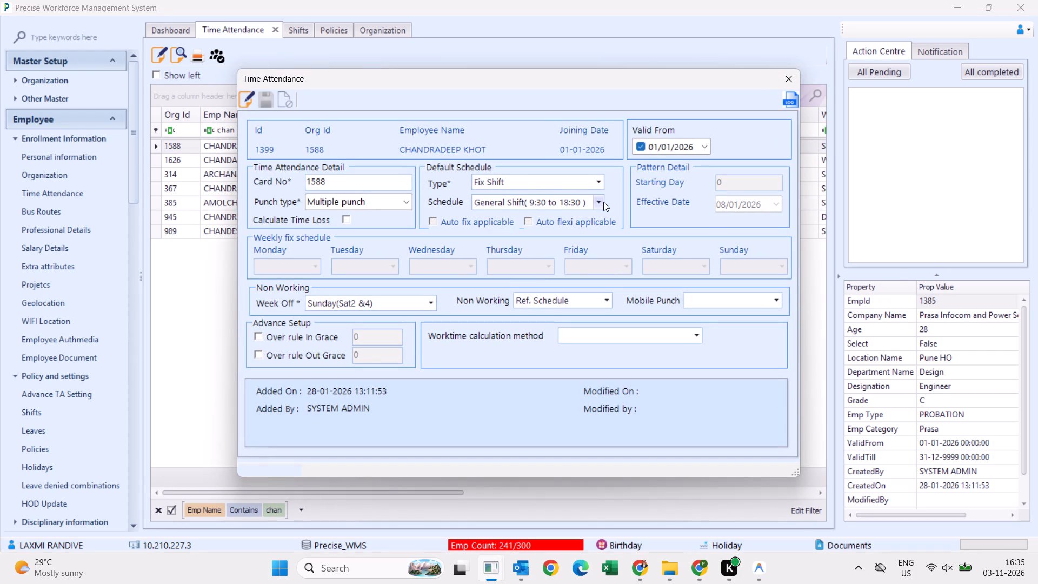
Set this employee's default schedule to FACTORY SHIFT and Valid From to 01/10/2026, and save the record.
{"action": "left_click", "coordinate": [603, 202]}
{"action": "left_click", "coordinate": [574, 271]}
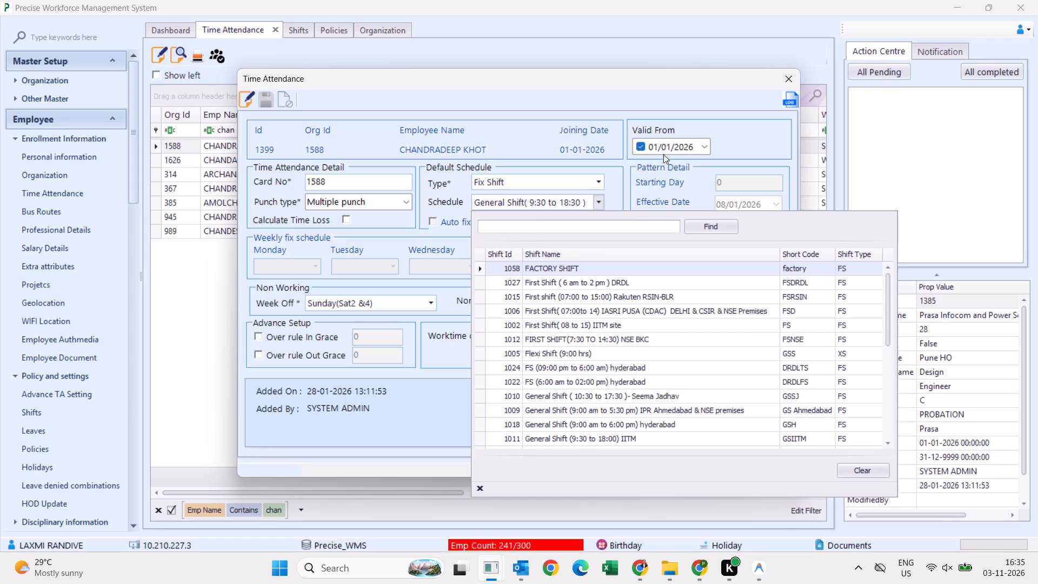
{"action": "left_click", "coordinate": [669, 140]}
{"action": "type", "text": "11"}
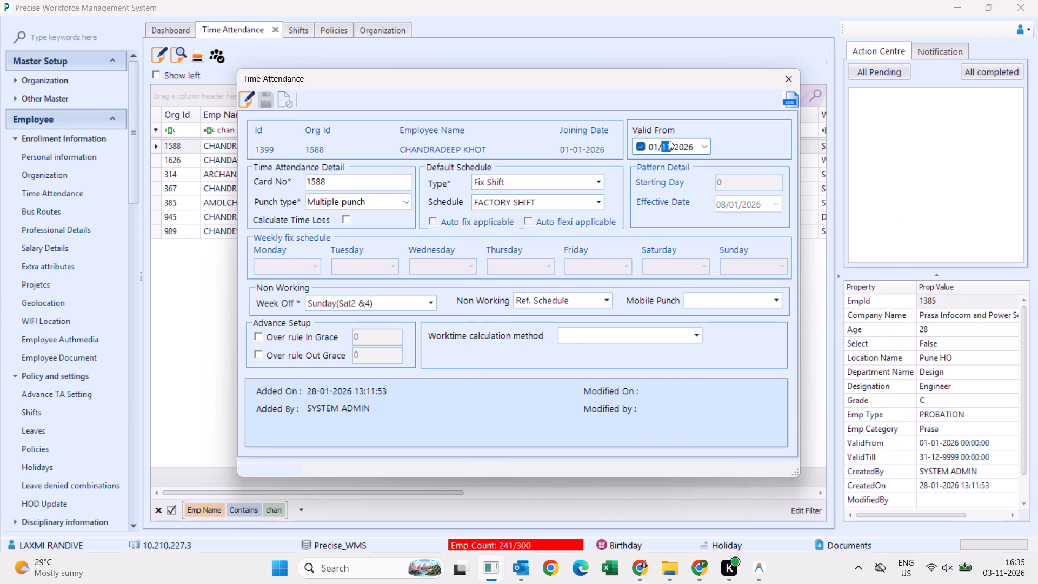
{"action": "type", "text": "10"}
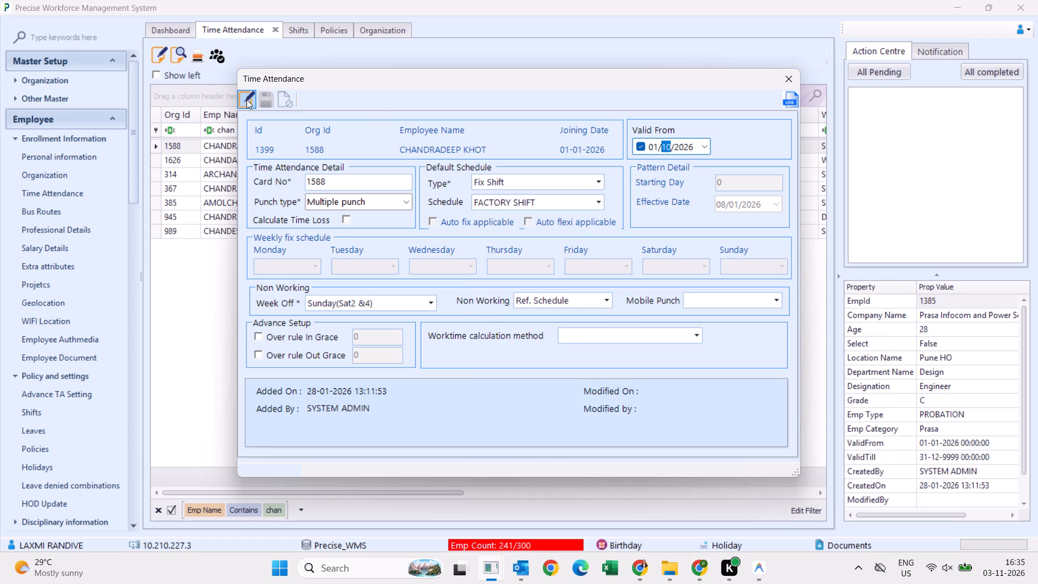
{"action": "left_click", "coordinate": [247, 99]}
{"action": "left_click", "coordinate": [264, 98]}
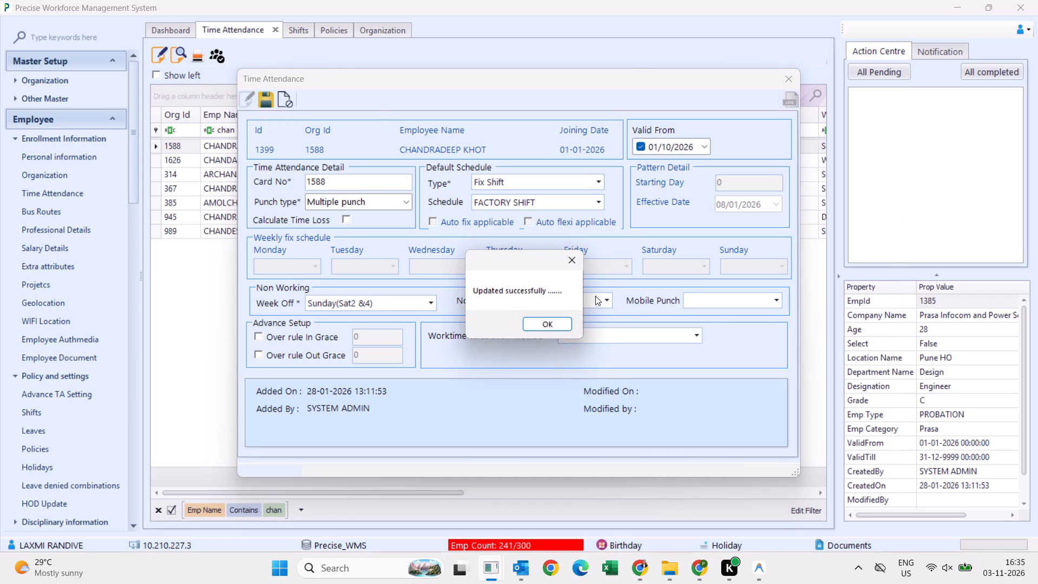
{"action": "left_click", "coordinate": [541, 326]}
Filter the employee names by "kore" and open the matching employee's time attendance record.
{"action": "left_click", "coordinate": [258, 129]}
{"action": "key", "text": "BackSpace"}
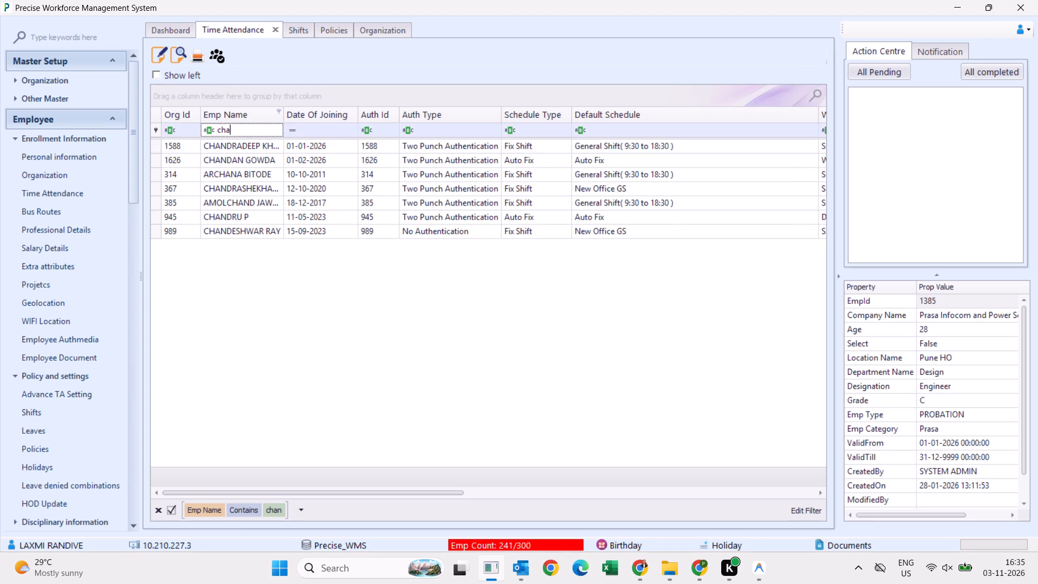
{"action": "key", "text": "BackSpace"}
{"action": "key", "text": "BackSpace"}
{"action": "key", "text": "BackSpace"}
{"action": "key", "text": "BackSpace"}
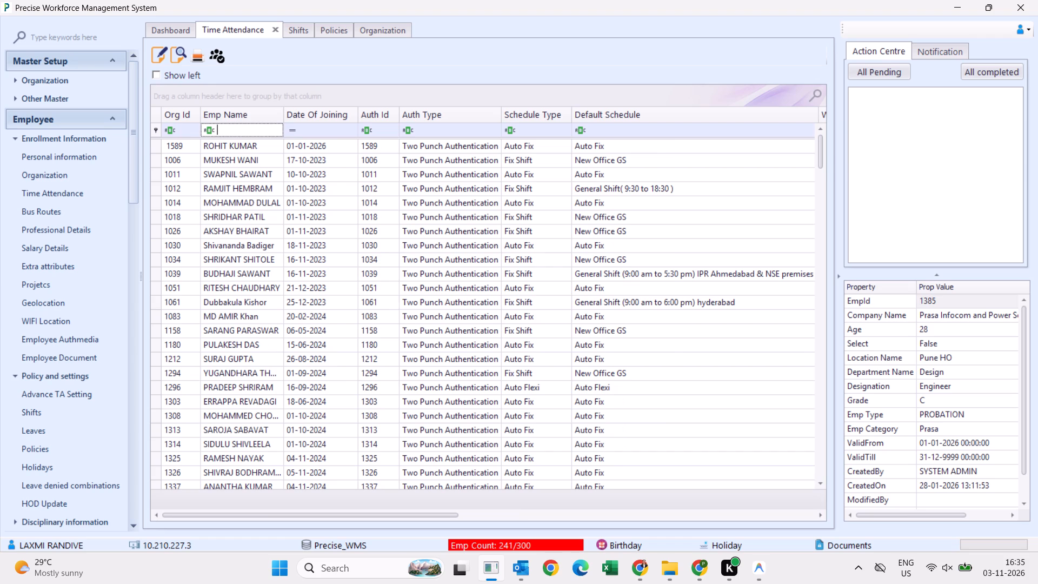
{"action": "type", "text": "kore"}
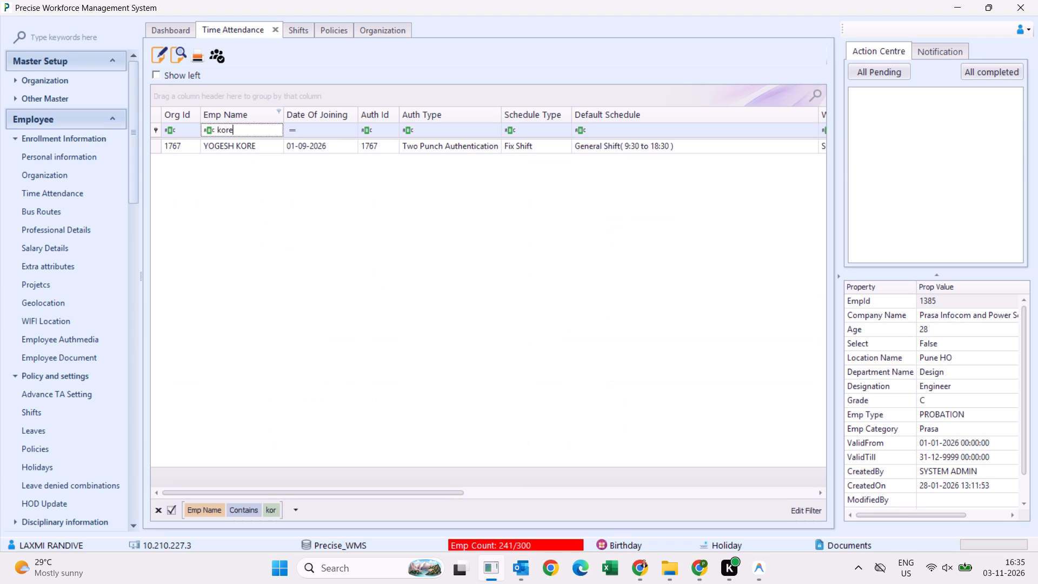
{"action": "double_click", "coordinate": [153, 143]}
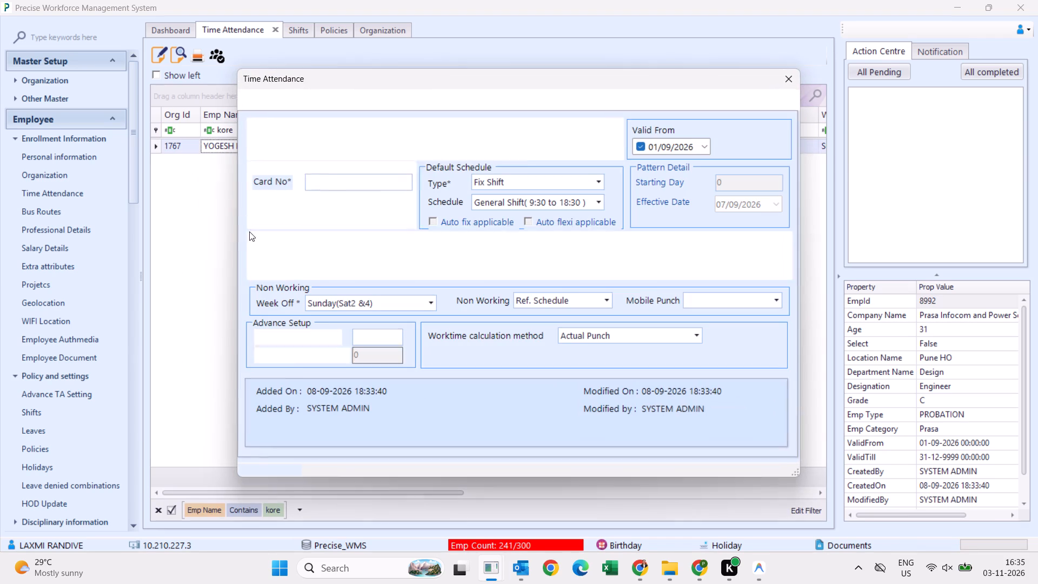
Set this employee's default schedule to FACTORY SHIFT and Valid From to 01/10/2026, with the record enabled for editing.
{"action": "left_click", "coordinate": [600, 199]}
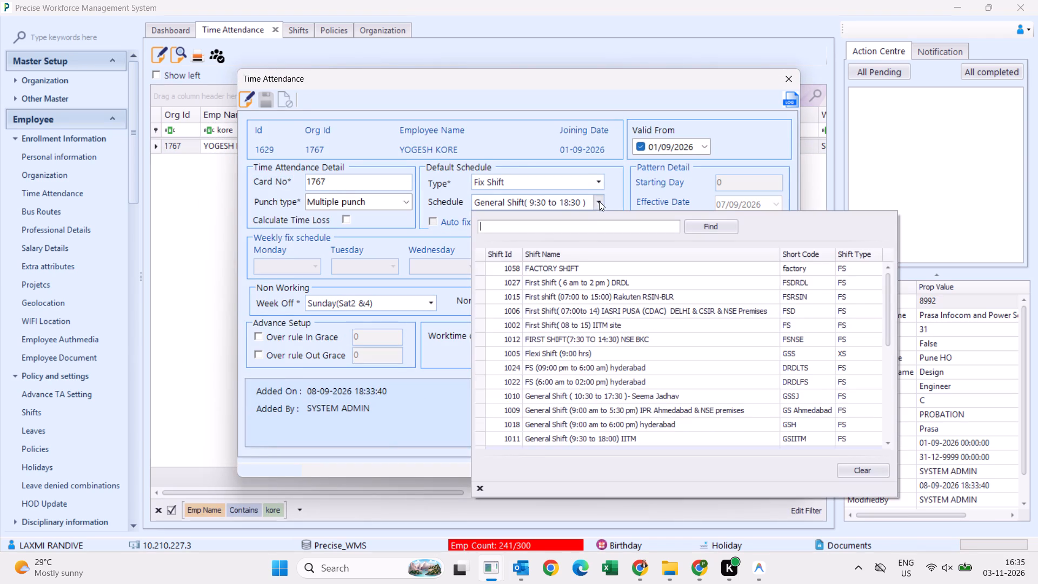
{"action": "left_click", "coordinate": [573, 271]}
{"action": "left_click", "coordinate": [669, 148]}
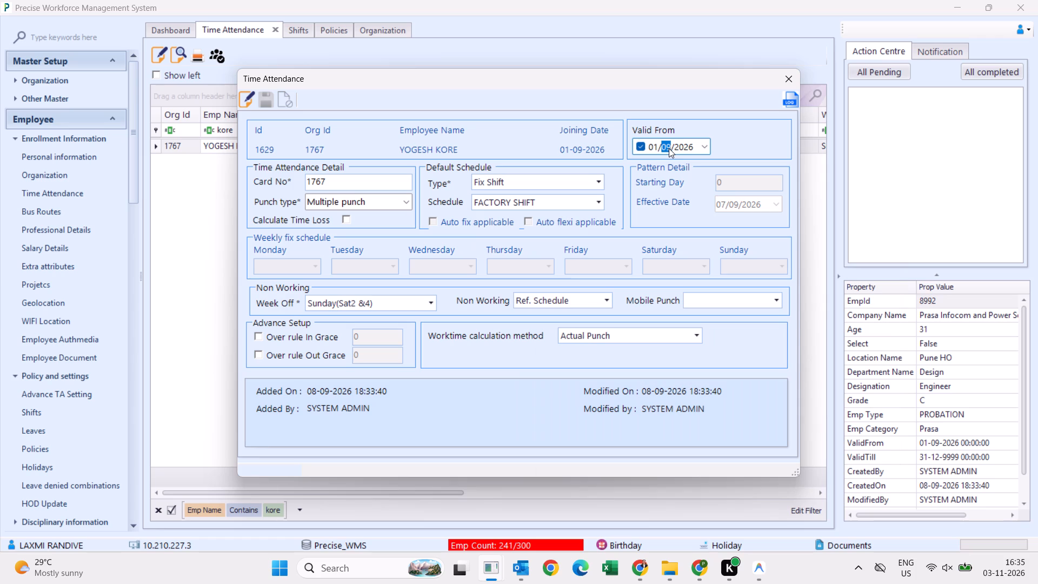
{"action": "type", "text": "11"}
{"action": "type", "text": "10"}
{"action": "left_click", "coordinate": [248, 89]}
{"action": "left_click", "coordinate": [250, 103]}
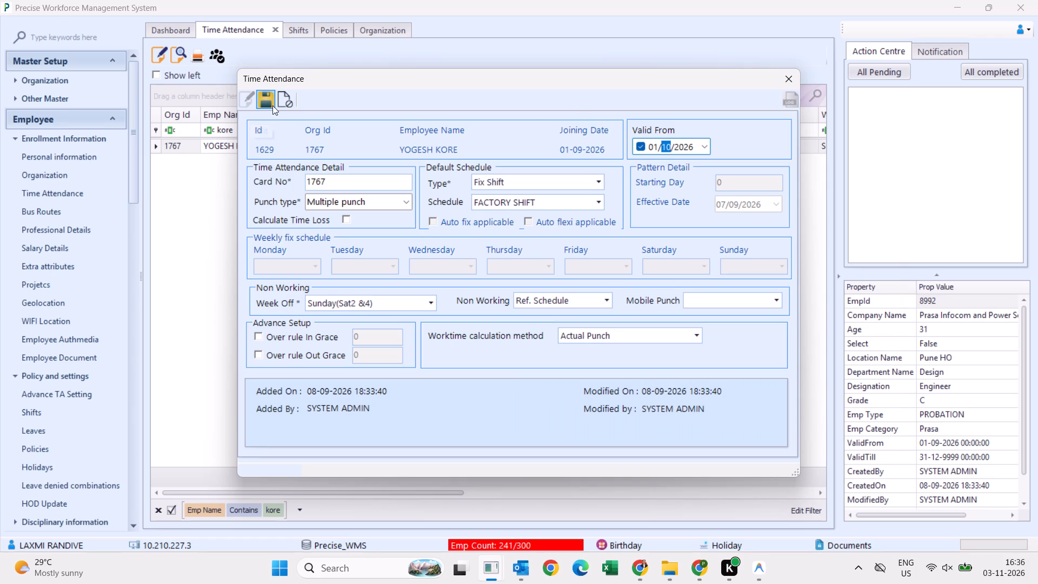
Save the open employee's time attendance record with FACTORY SHIFT as the schedule and Valid From 01/10/2026.
{"action": "left_click", "coordinate": [272, 105]}
{"action": "left_click", "coordinate": [537, 322]}
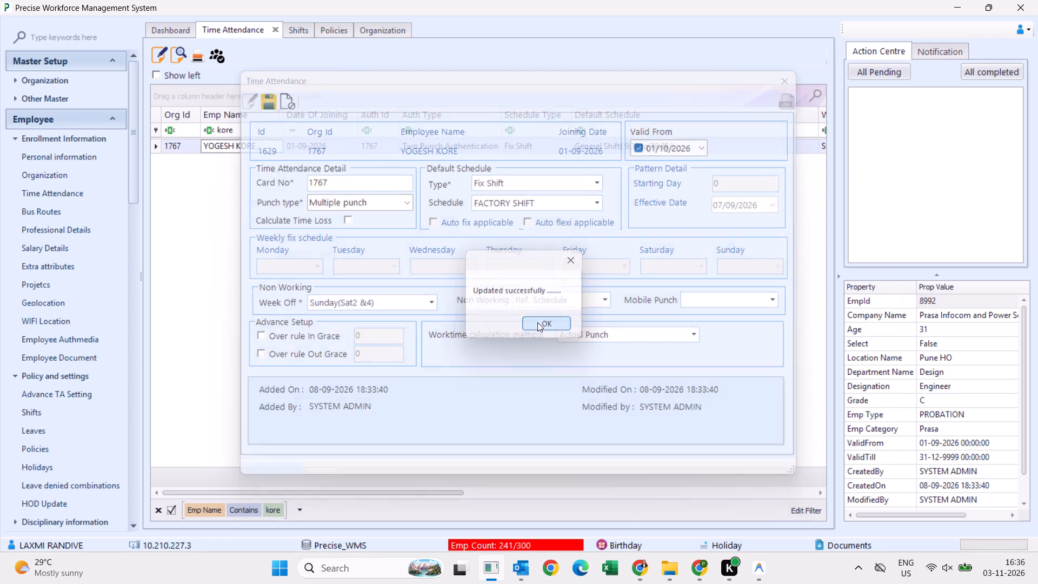
Clear the employee name filter in the time attendance list.
{"action": "left_click", "coordinate": [272, 130]}
{"action": "key", "text": "BackSpace"}
{"action": "key", "text": "BackSpace"}
{"action": "key", "text": "BackSpace"}
{"action": "key", "text": "BackSpace"}
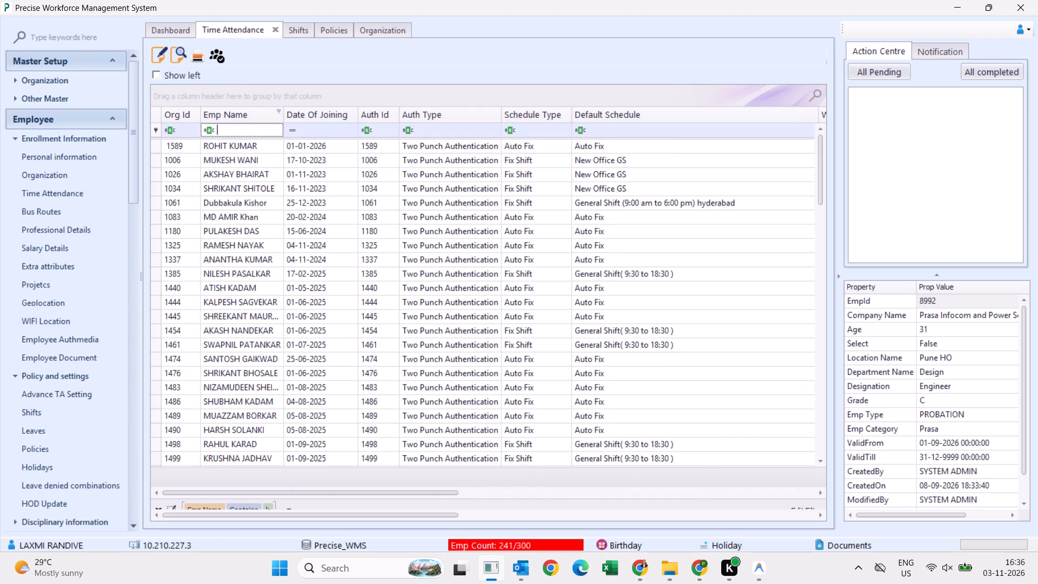
{"action": "key", "text": "BackSpace"}
{"action": "key", "text": "BackSpace"}
{"action": "key", "text": "BackSpace"}
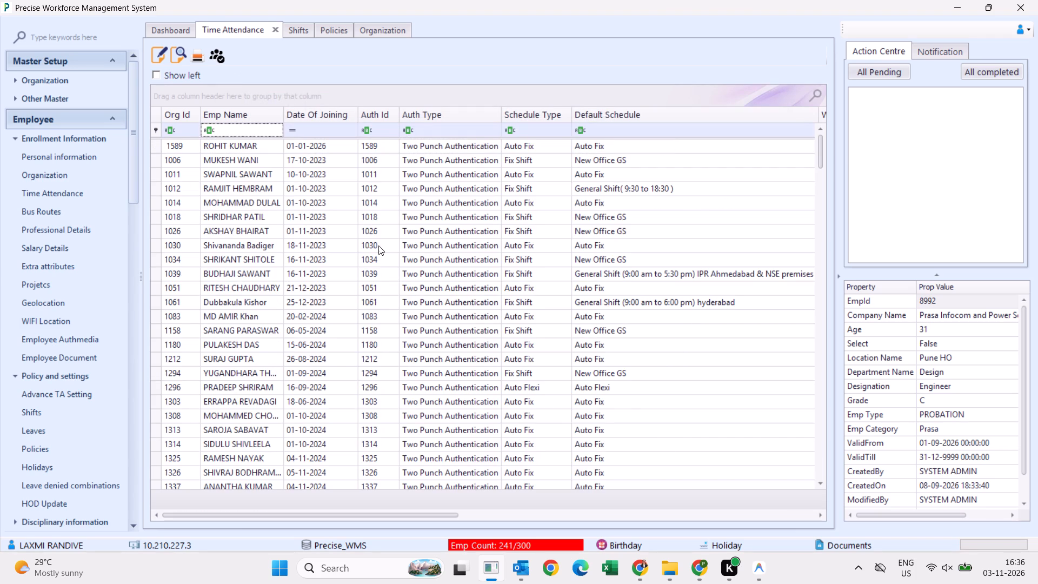
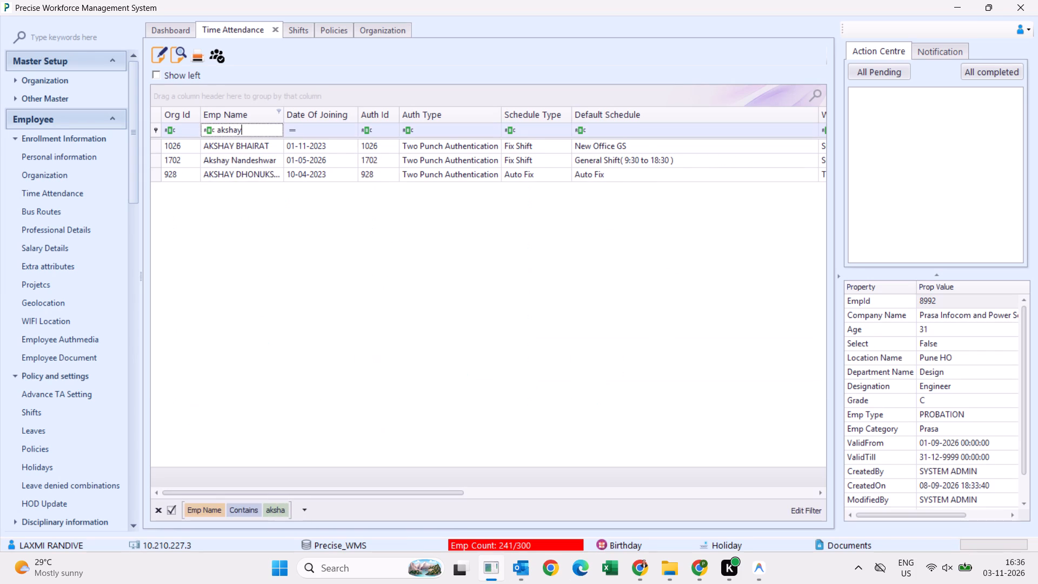
{"action": "double_click", "coordinate": [154, 160]}
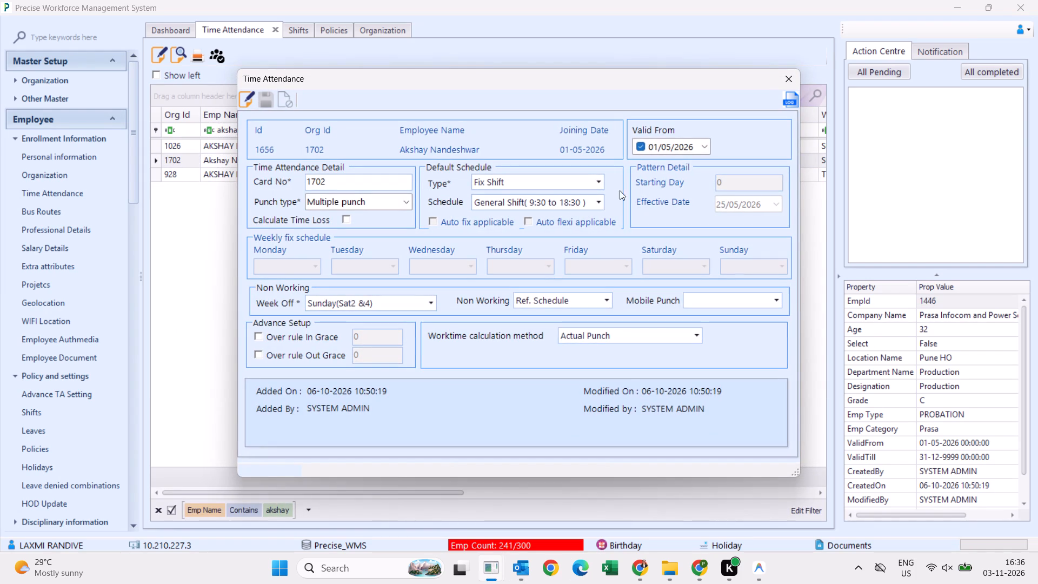
{"action": "left_click", "coordinate": [600, 202]}
{"action": "left_click", "coordinate": [574, 268]}
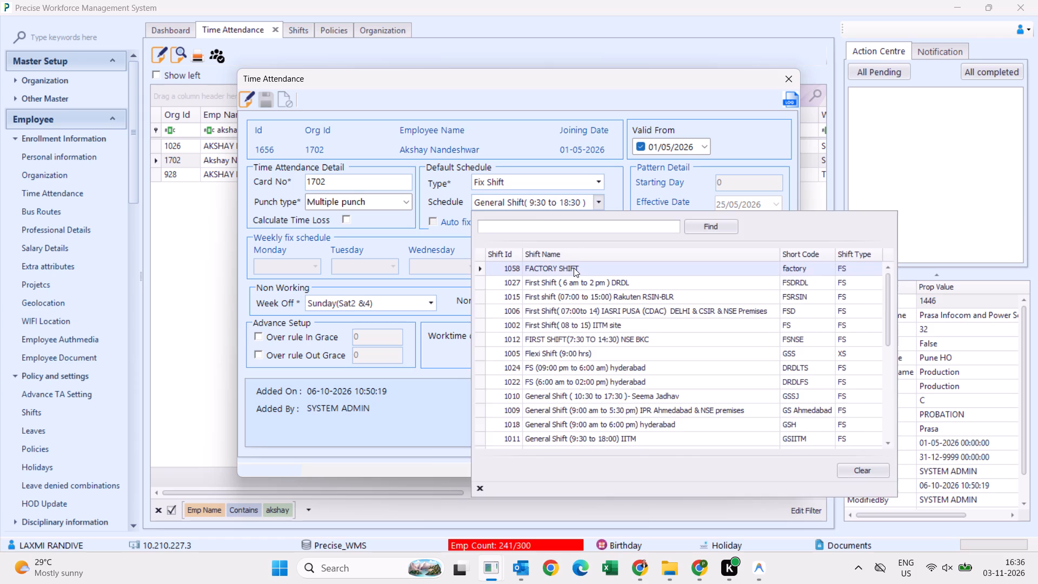
{"action": "left_click", "coordinate": [663, 146]}
{"action": "type", "text": "11"}
{"action": "left_click", "coordinate": [246, 107]}
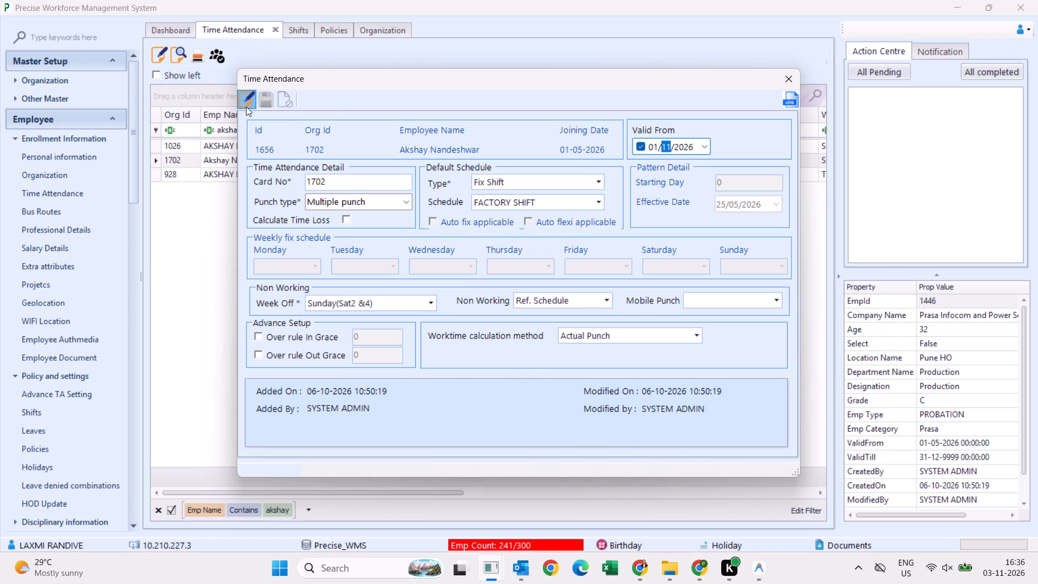
Save the time attendance record of the employee who joined on 01-05-2026.
{"action": "left_click", "coordinate": [268, 104]}
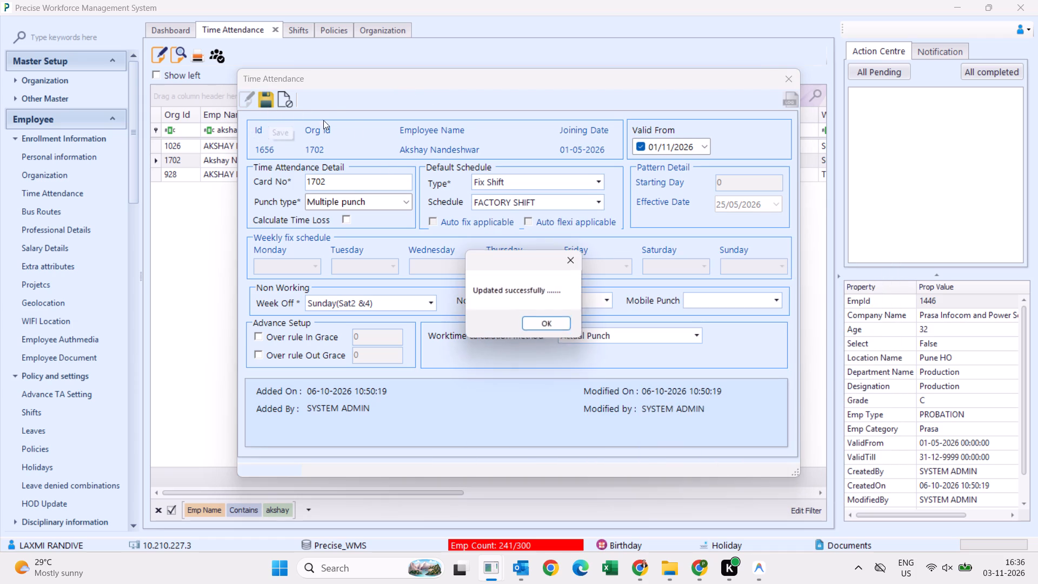
{"action": "left_click", "coordinate": [538, 326]}
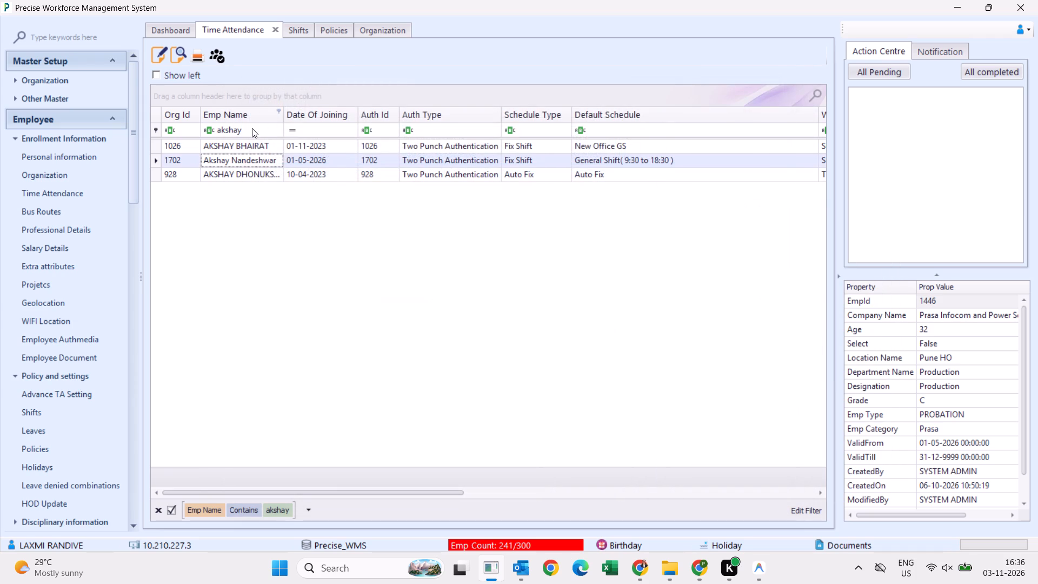
Clear the employee name filter so the time attendance list covers all employees again.
{"action": "left_click", "coordinate": [252, 128]}
{"action": "key", "text": "BackSpace"}
{"action": "key", "text": "BackSpace"}
{"action": "key", "text": "BackSpace"}
{"action": "key", "text": "BackSpace"}
{"action": "key", "text": "BackSpace"}
{"action": "key", "text": "BackSpace"}
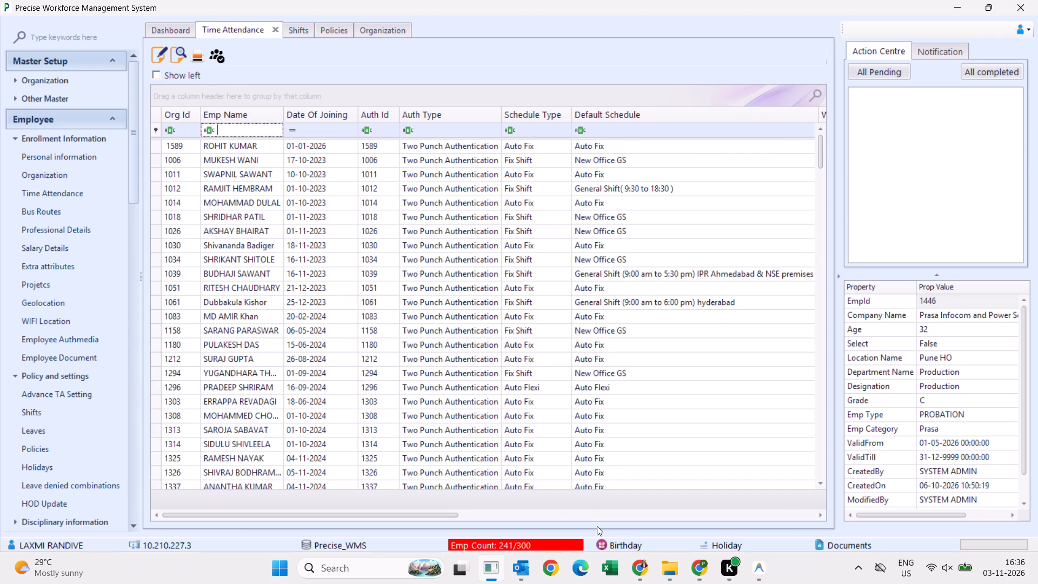
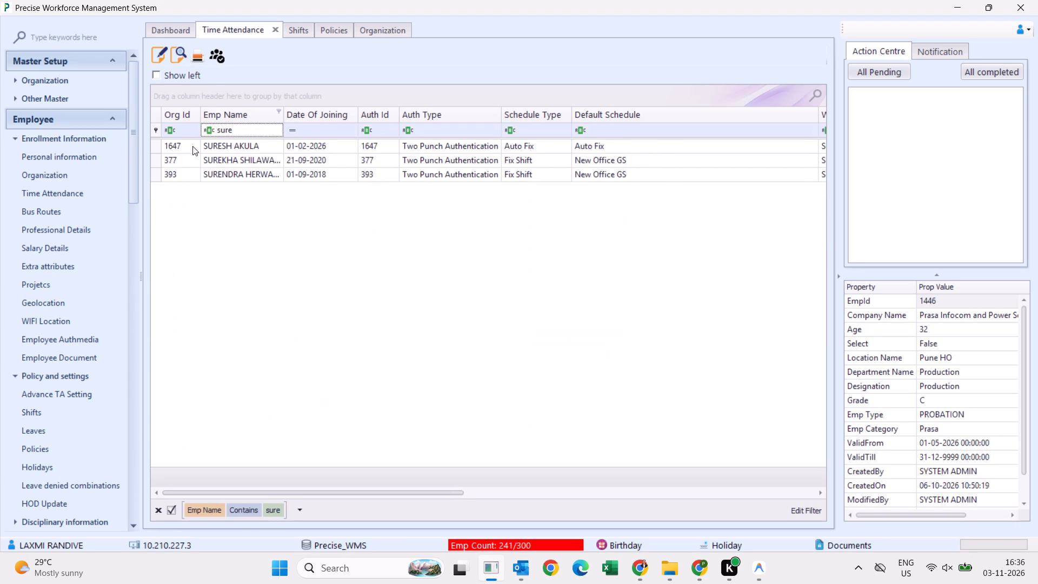
From the filtered employees, open the time attendance record of the one who joined on 01-09-2018.
{"action": "double_click", "coordinate": [155, 174]}
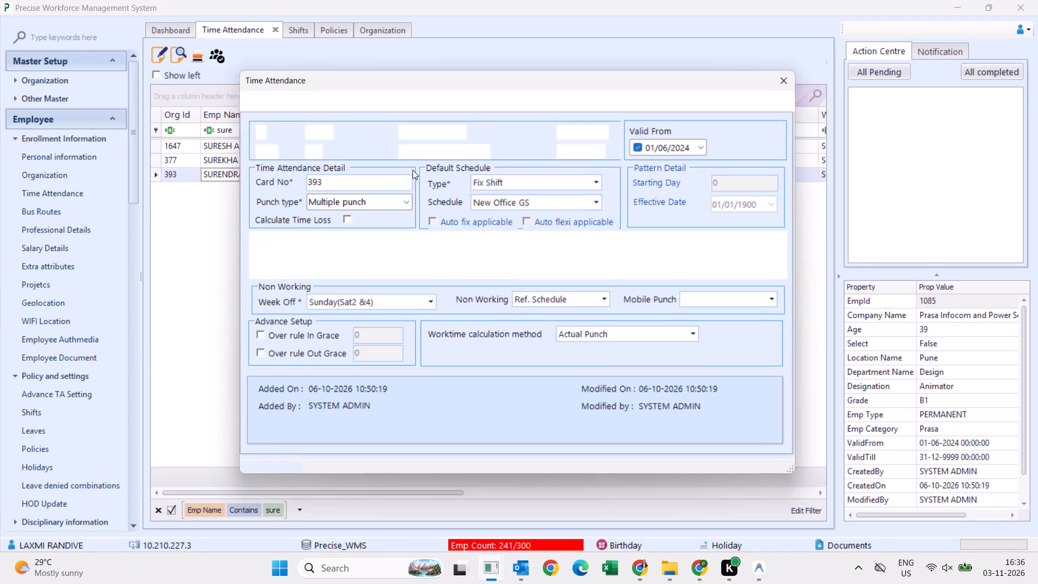
{"action": "left_click", "coordinate": [601, 202]}
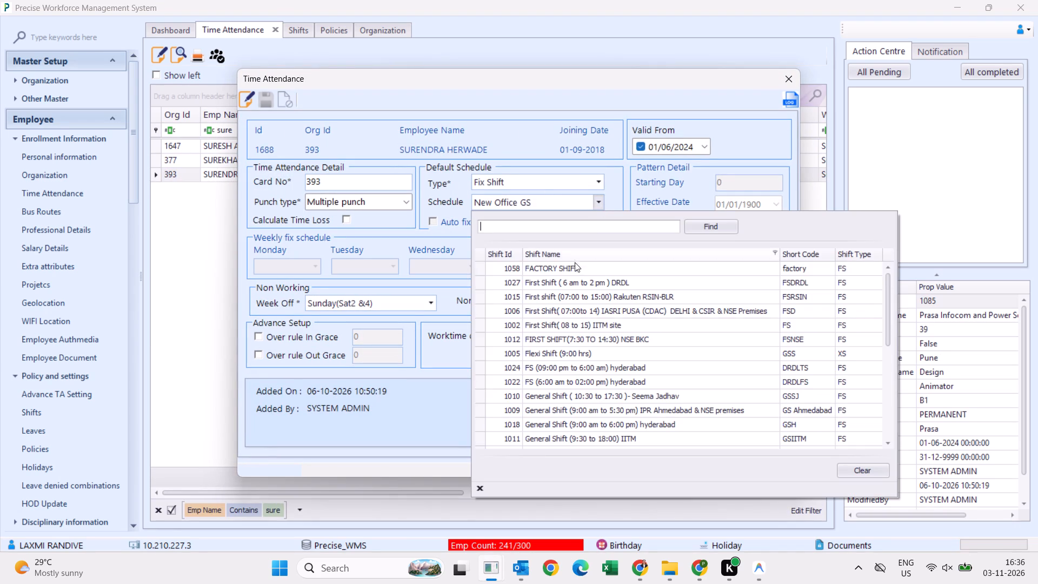
{"action": "left_click", "coordinate": [574, 270]}
{"action": "left_click", "coordinate": [663, 143]}
{"action": "type", "text": "11"}
{"action": "left_click", "coordinate": [252, 102]}
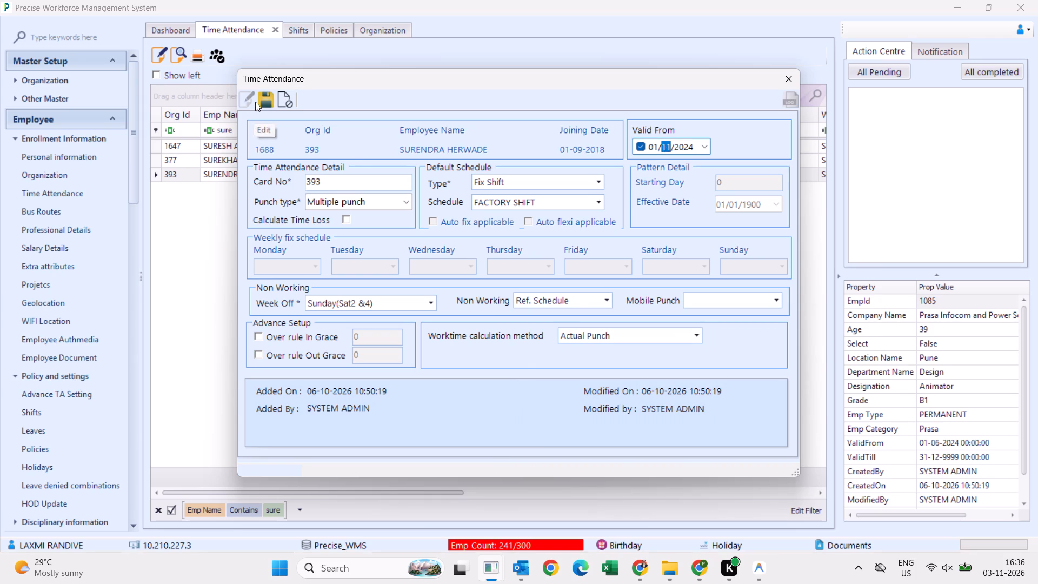
{"action": "left_click", "coordinate": [262, 102]}
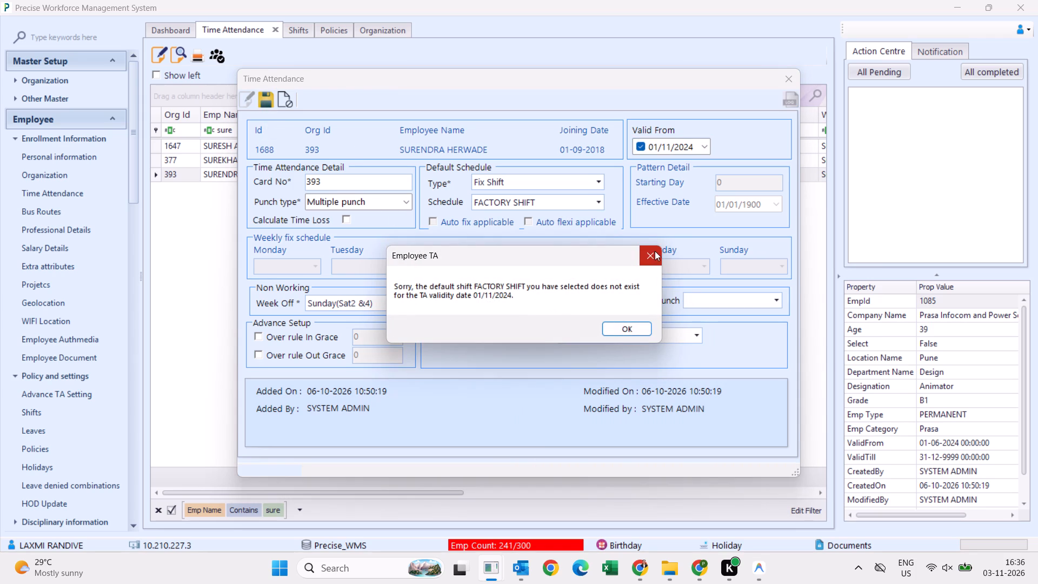
{"action": "left_click", "coordinate": [655, 251]}
{"action": "left_click", "coordinate": [537, 329]}
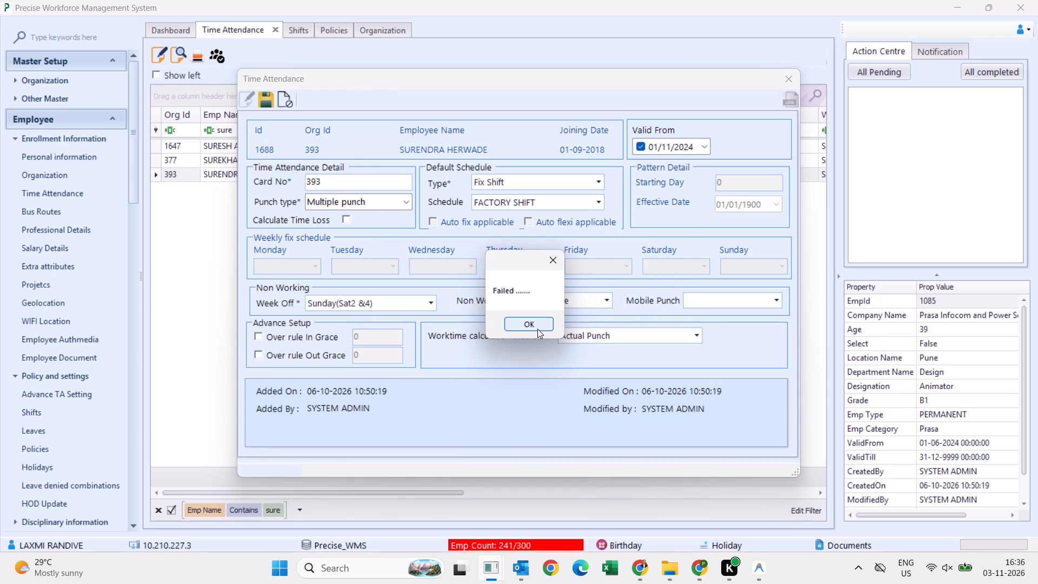
Change the Valid From month to 10, making the date 01/10/2024, and try to save the record.
{"action": "left_click", "coordinate": [668, 145]}
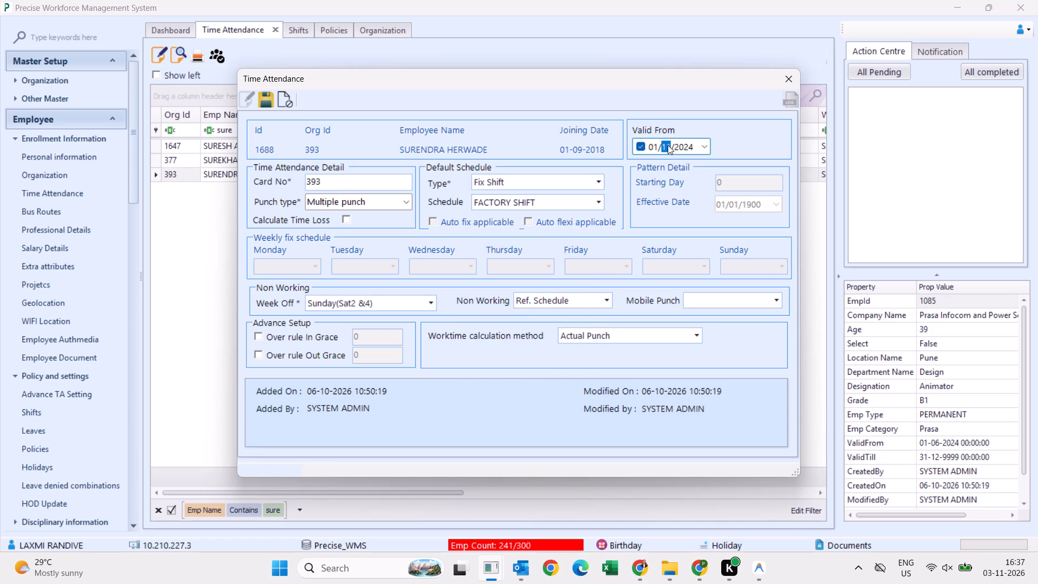
{"action": "type", "text": "10"}
{"action": "left_click", "coordinate": [264, 99]}
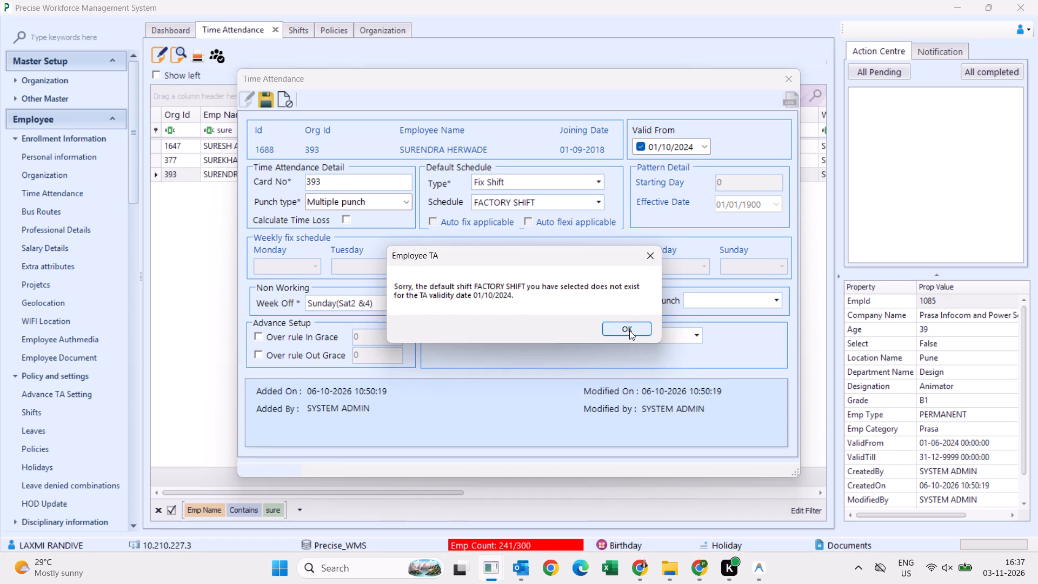
{"action": "left_click", "coordinate": [654, 263]}
{"action": "left_click", "coordinate": [690, 142]}
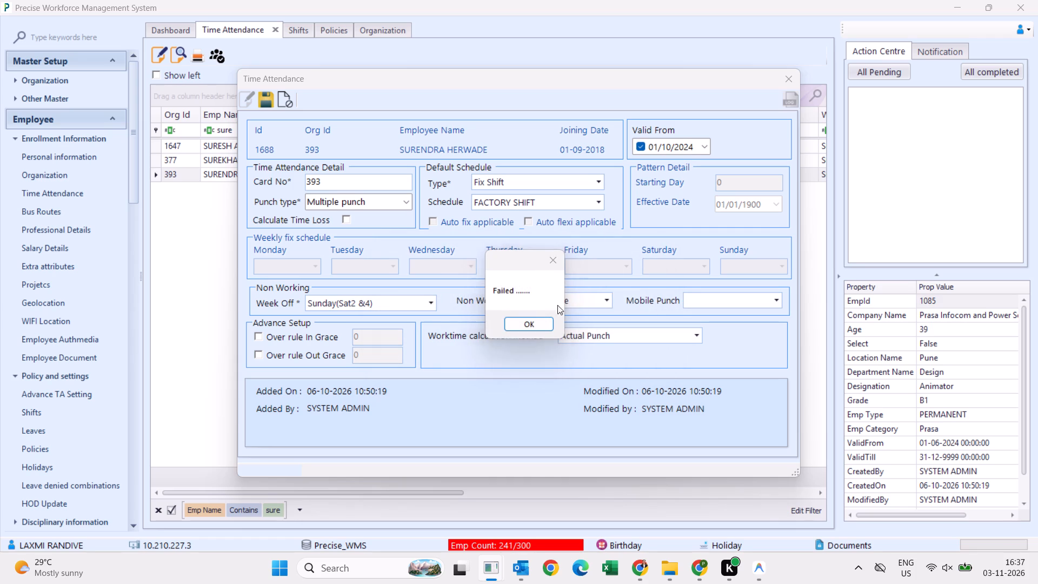
{"action": "left_click", "coordinate": [546, 328]}
Set the Valid From year to 2026, making the date 01/10/2026.
{"action": "left_click", "coordinate": [687, 141]}
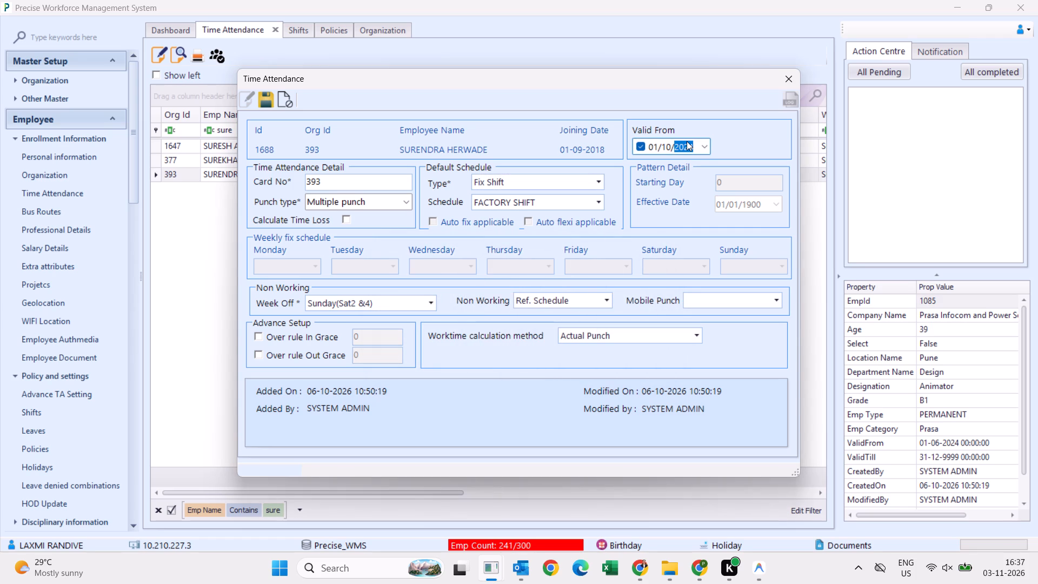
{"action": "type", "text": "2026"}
Save the open employee's time attendance record with FACTORY SHIFT as schedule and 01/10/2026 as Valid From.
{"action": "left_click", "coordinate": [266, 98]}
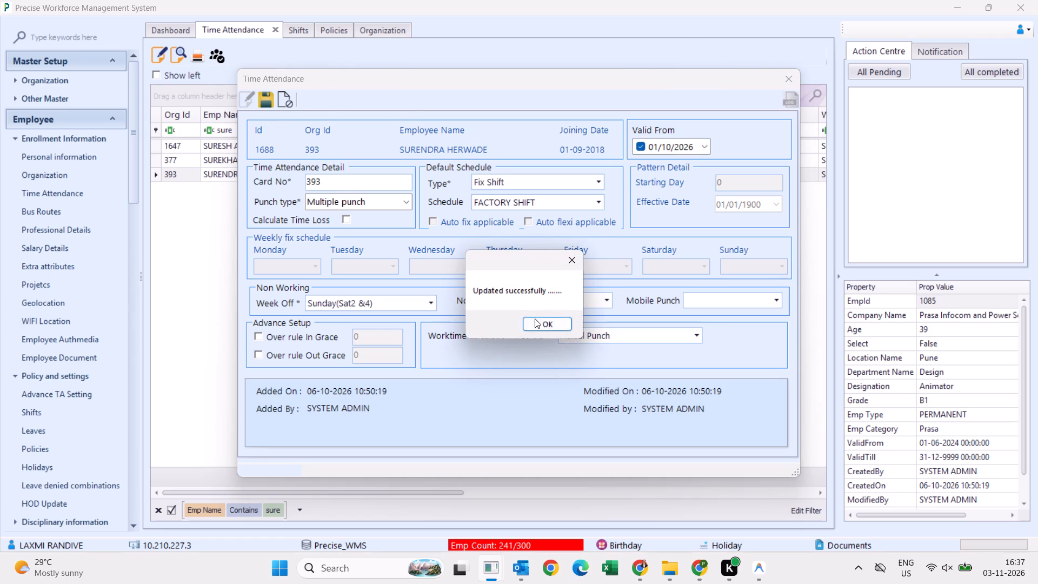
{"action": "left_click", "coordinate": [535, 318]}
Remove the "sure" filter text from the employee name column of the time attendance list.
{"action": "left_click", "coordinate": [254, 131]}
{"action": "key", "text": "BackSpace"}
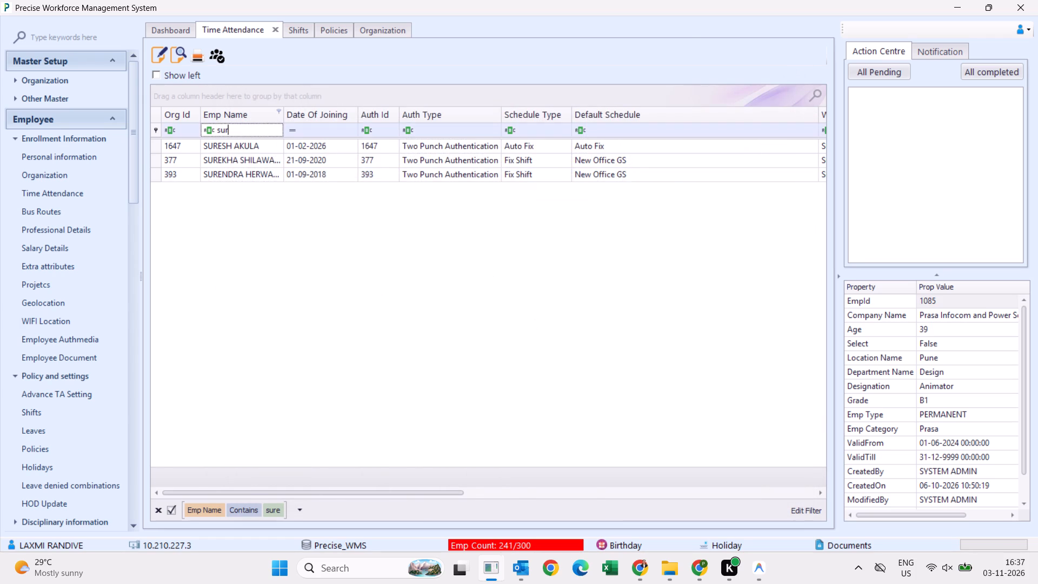
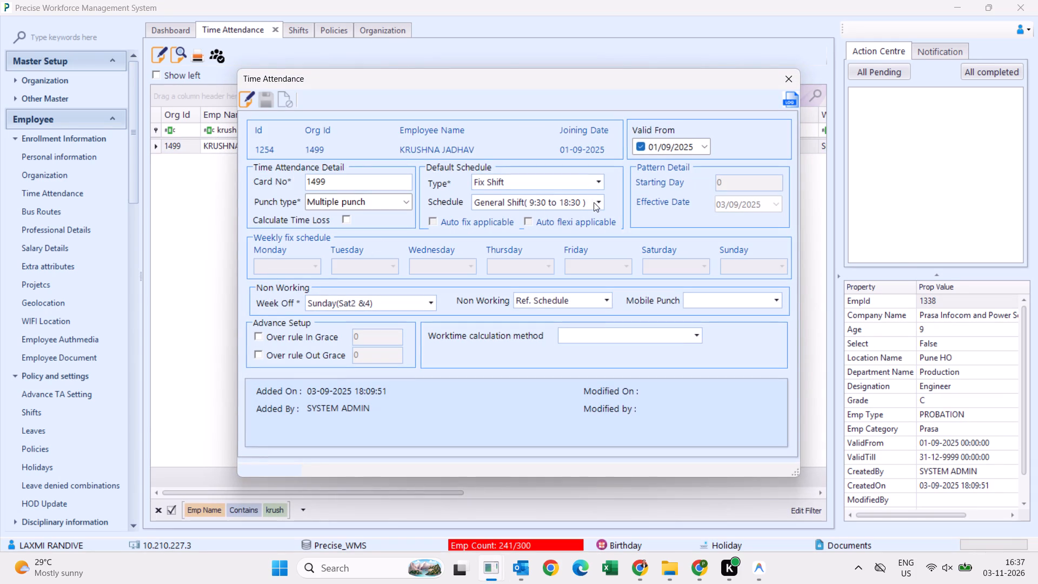
{"action": "left_click", "coordinate": [595, 203]}
{"action": "left_click", "coordinate": [571, 265]}
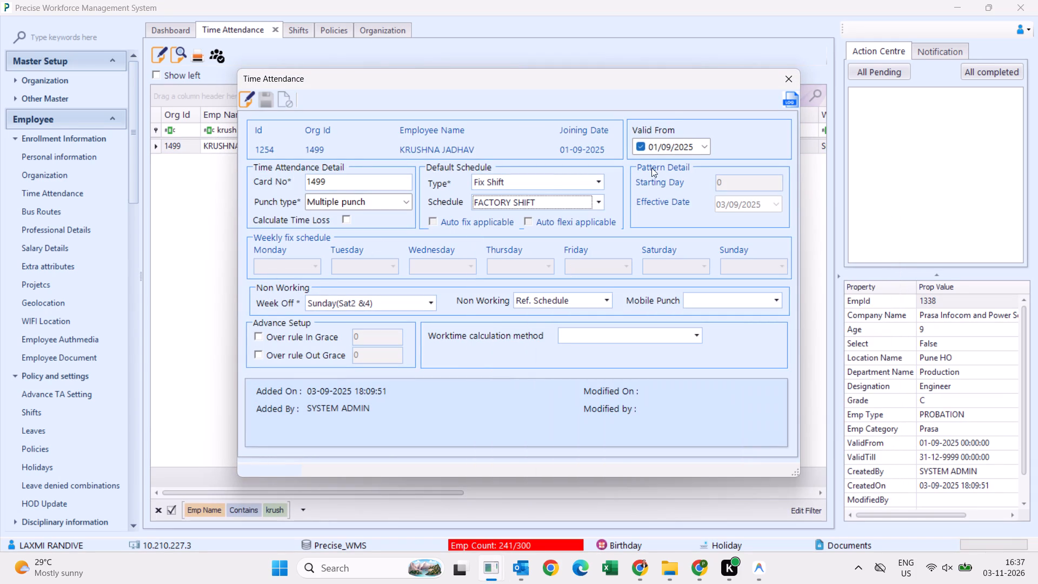
{"action": "left_click", "coordinate": [670, 145]}
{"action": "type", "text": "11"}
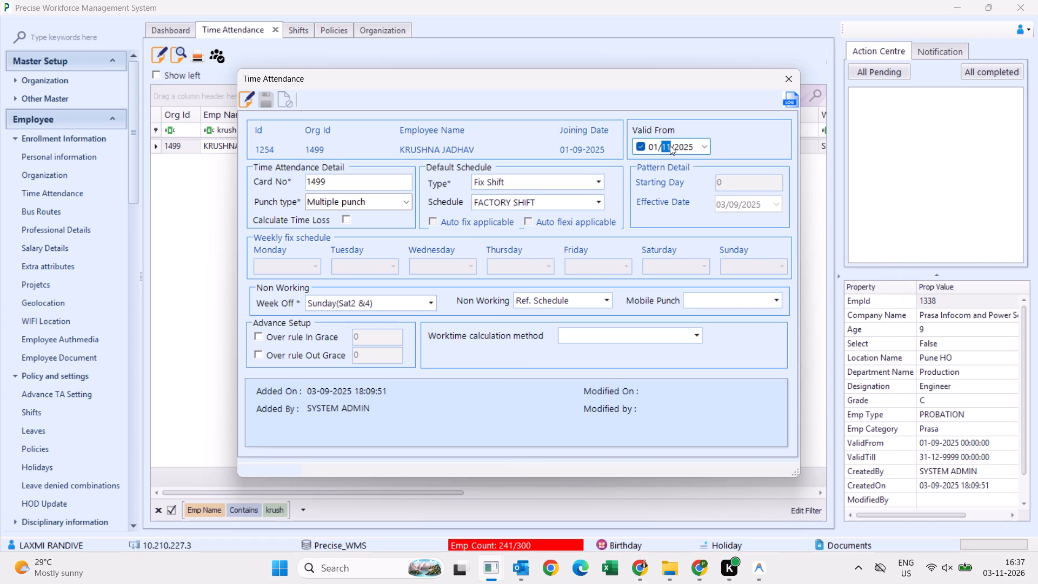
{"action": "left_click", "coordinate": [689, 146]}
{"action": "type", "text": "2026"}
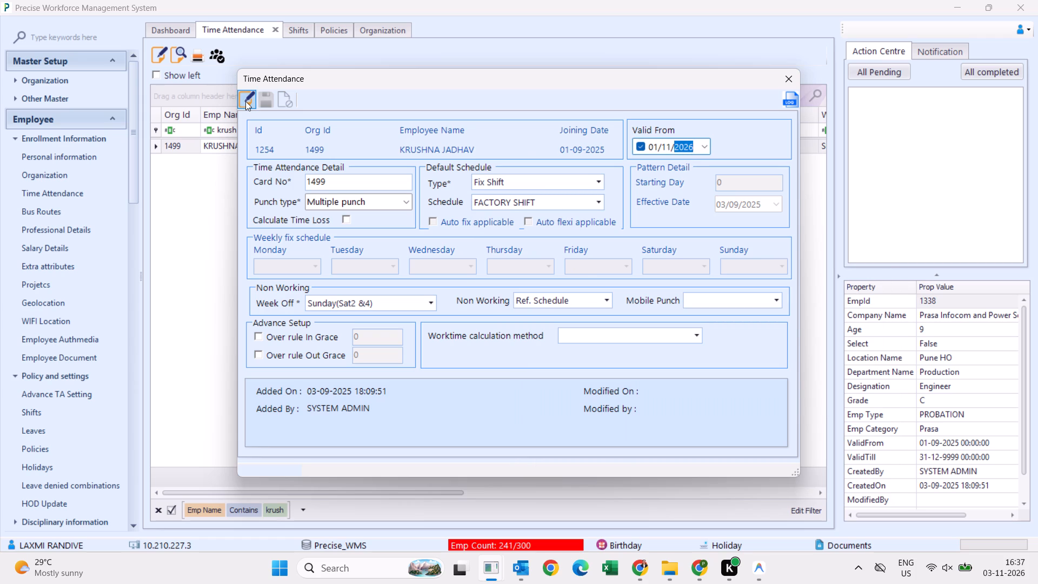
{"action": "left_click", "coordinate": [245, 101]}
{"action": "left_click", "coordinate": [266, 104]}
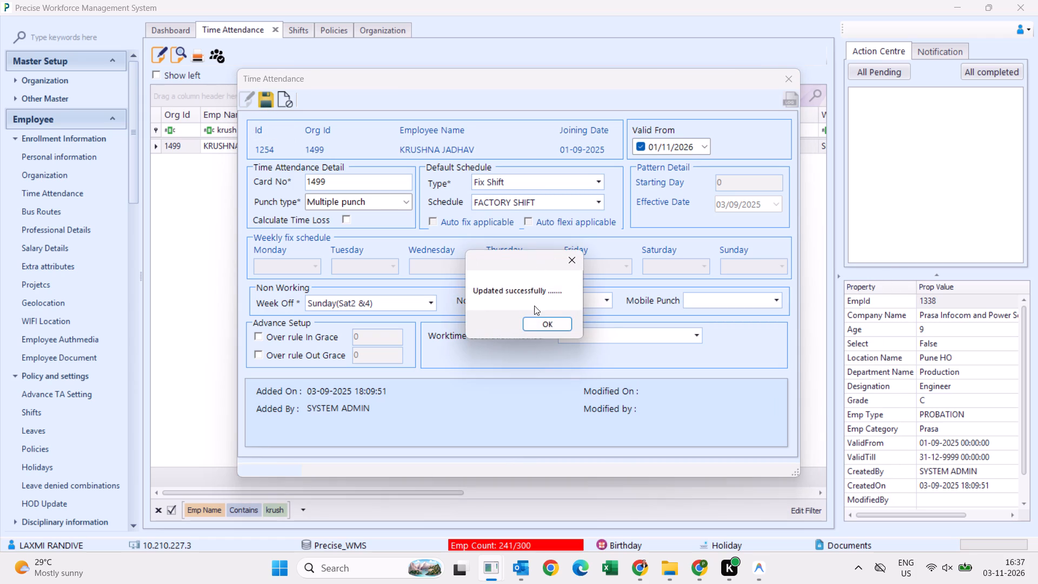
{"action": "left_click", "coordinate": [555, 321]}
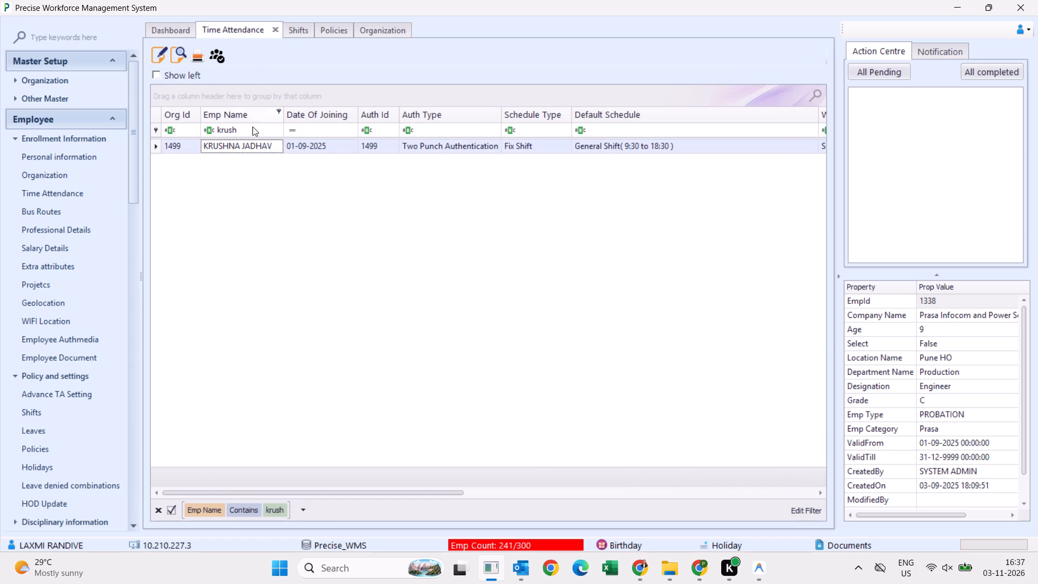
Clear the employee name filter in the time attendance list.
{"action": "left_click", "coordinate": [252, 129]}
{"action": "key", "text": "BackSpace"}
{"action": "key", "text": "BackSpace"}
{"action": "key", "text": "BackSpace"}
{"action": "key", "text": "BackSpace"}
{"action": "key", "text": "BackSpace"}
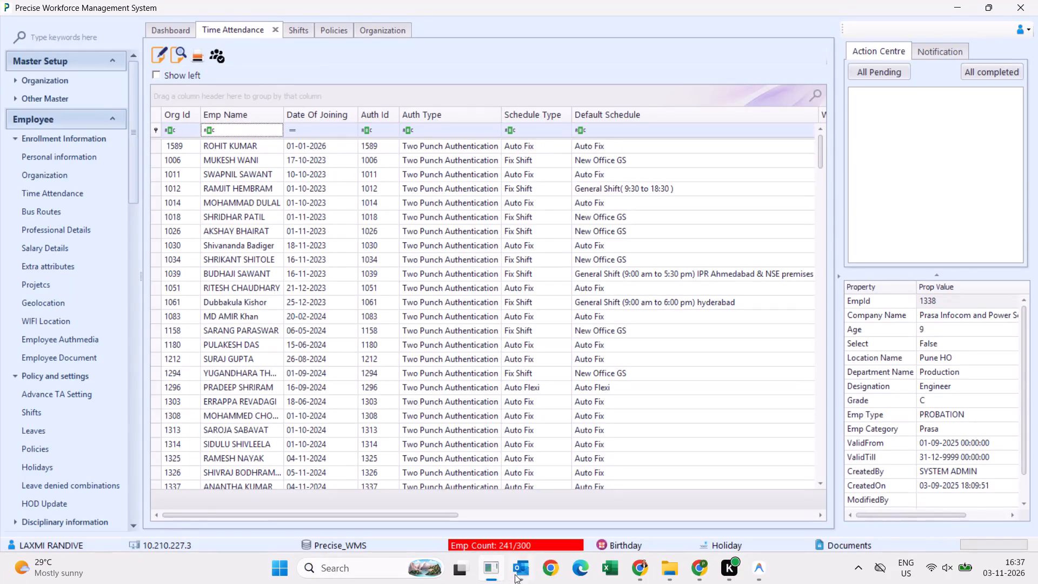
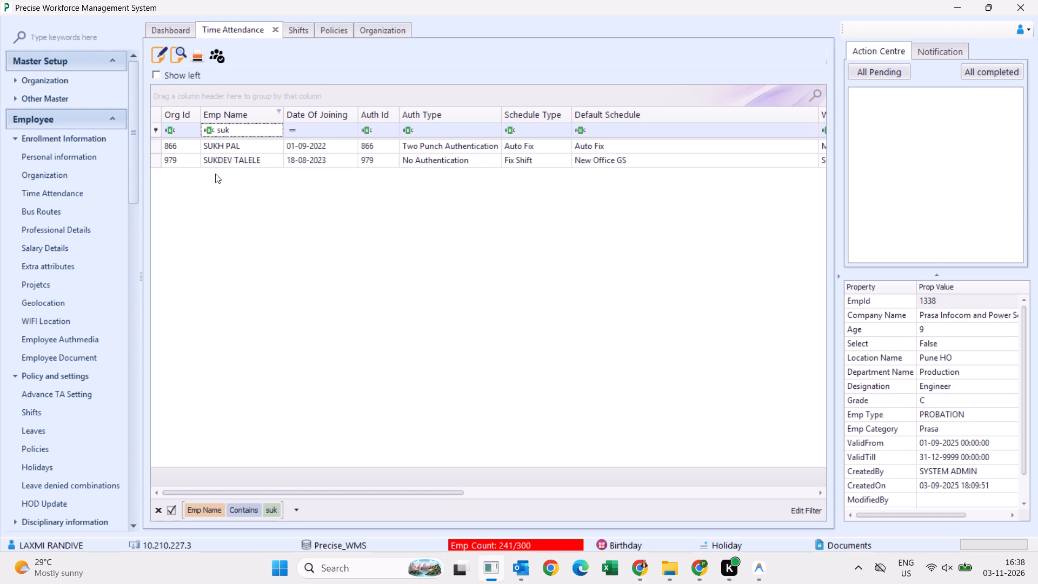
{"action": "key", "text": "BackSpace"}
{"action": "key", "text": "BackSpace"}
{"action": "key", "text": "BackSpace"}
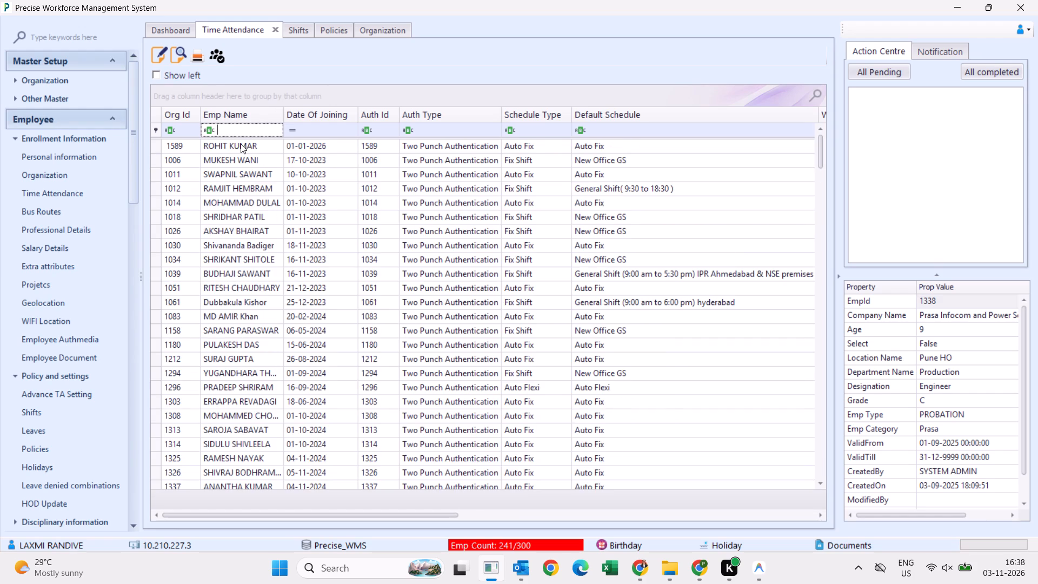
{"action": "key", "text": "BackSpace"}
{"action": "type", "text": "suk"}
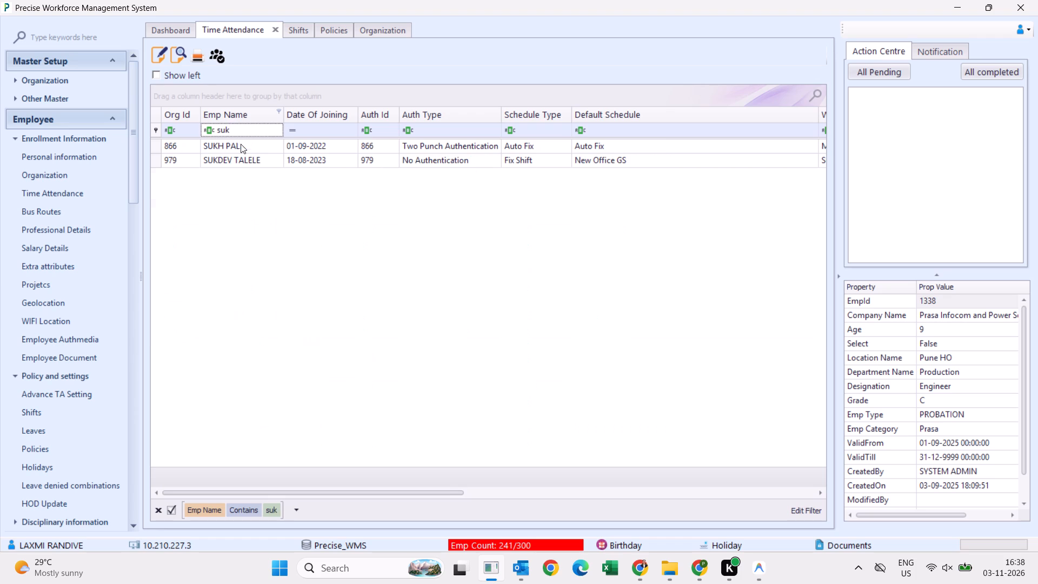
{"action": "double_click", "coordinate": [154, 158]}
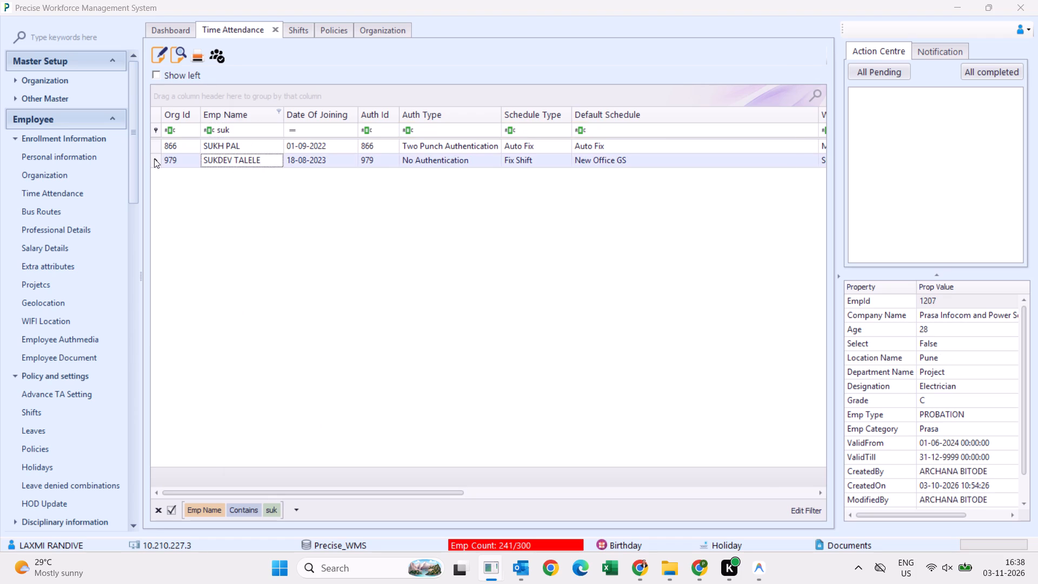
{"action": "left_click", "coordinate": [600, 198]}
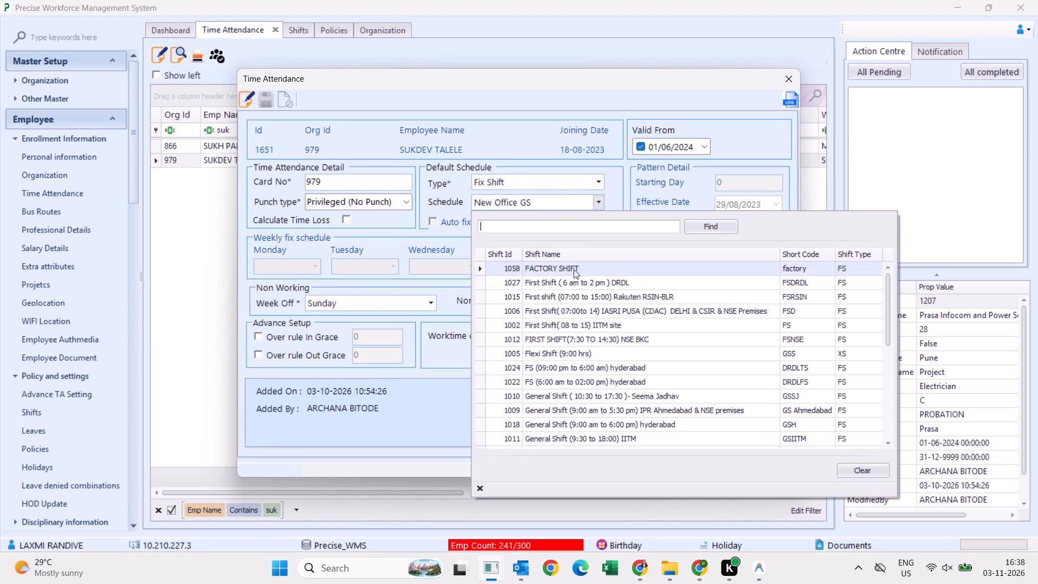
{"action": "left_click", "coordinate": [572, 276]}
{"action": "left_click", "coordinate": [599, 201]}
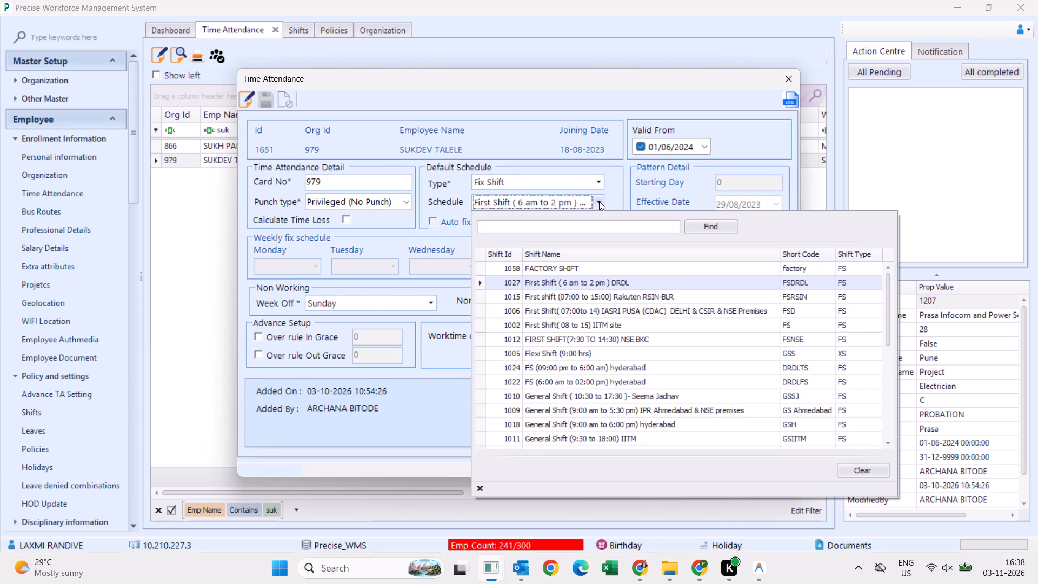
{"action": "left_click", "coordinate": [581, 275]}
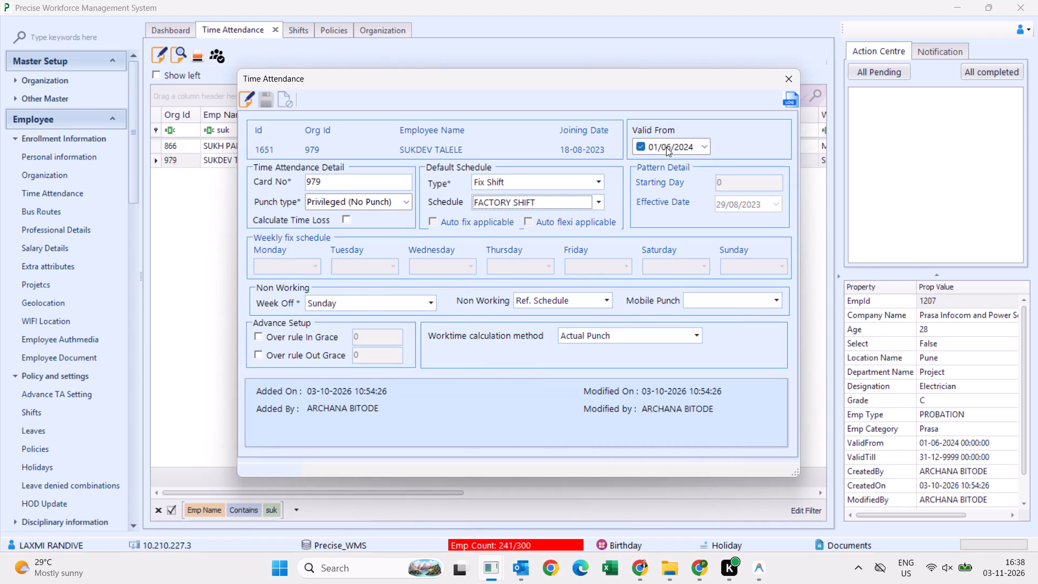
Set the record's Valid From date to 01/11/2026 and enable edit mode for saving it.
{"action": "left_click", "coordinate": [666, 147]}
{"action": "type", "text": "11"}
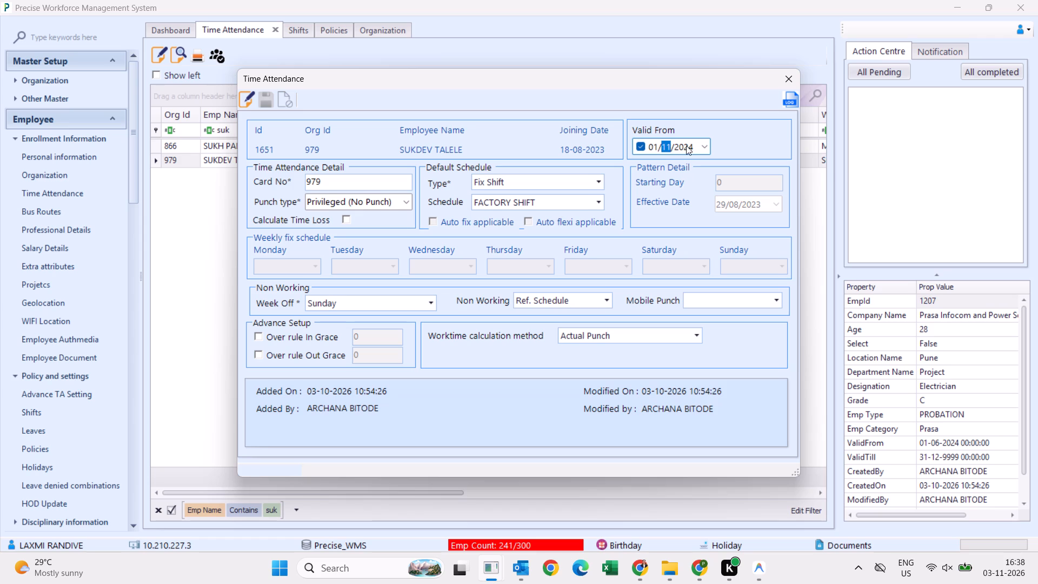
{"action": "left_click", "coordinate": [687, 145]}
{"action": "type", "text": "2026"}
{"action": "left_click", "coordinate": [249, 94]}
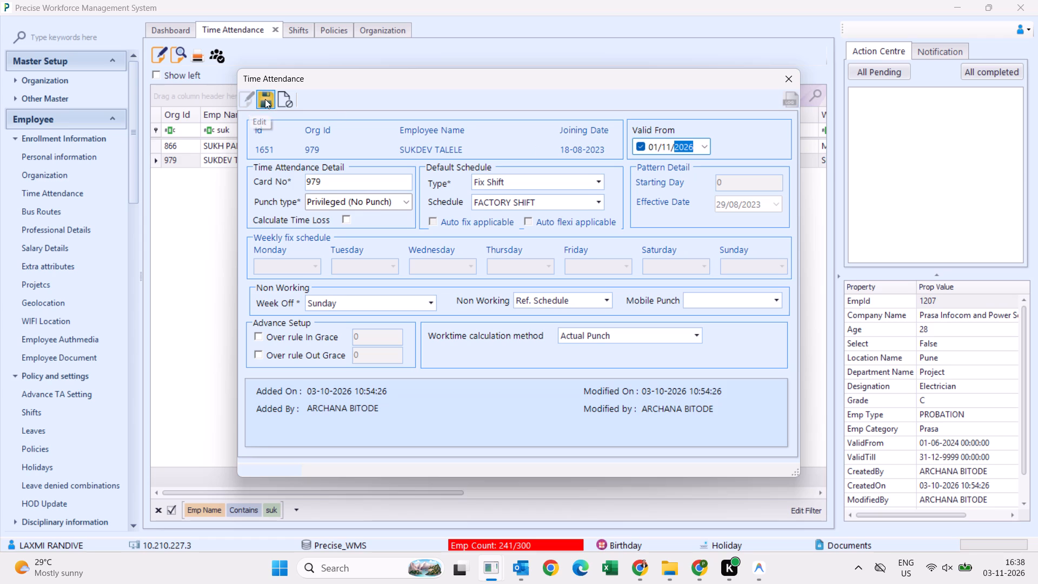
Save the employee's time attendance record with the FACTORY SHIFT schedule and Valid From date 01/11/2026.
{"action": "left_click", "coordinate": [268, 100]}
{"action": "left_click", "coordinate": [559, 321]}
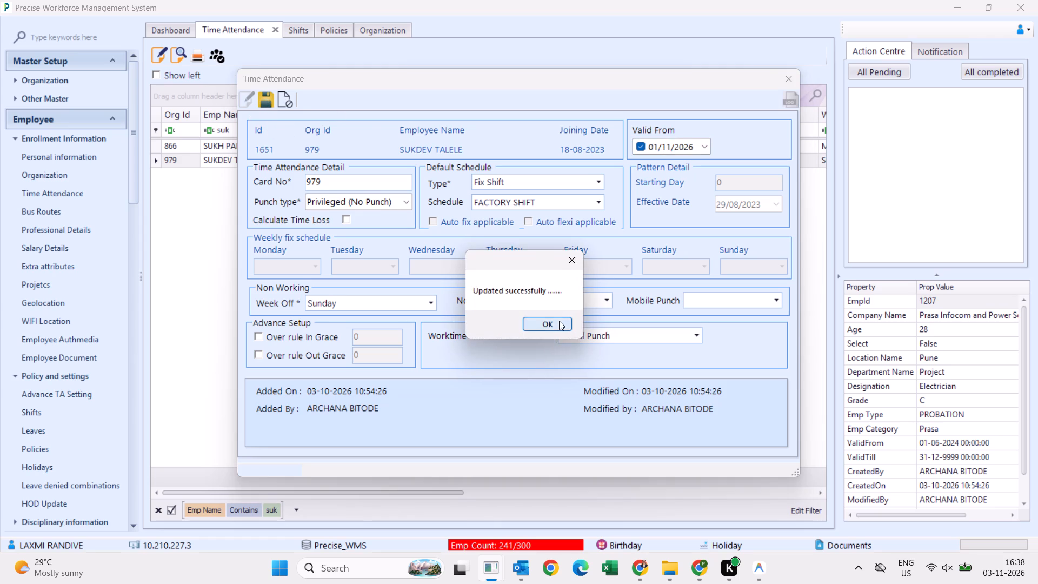
Clear the "suk" employee name filter from the time attendance list.
{"action": "left_click", "coordinate": [270, 130]}
{"action": "key", "text": "BackSpace"}
{"action": "key", "text": "BackSpace"}
{"action": "key", "text": "BackSpace"}
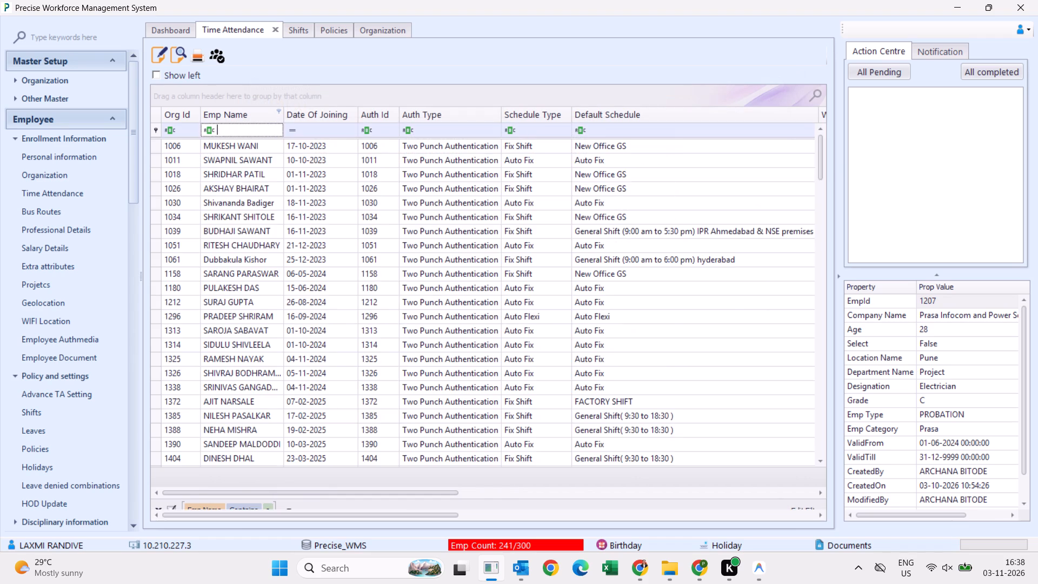
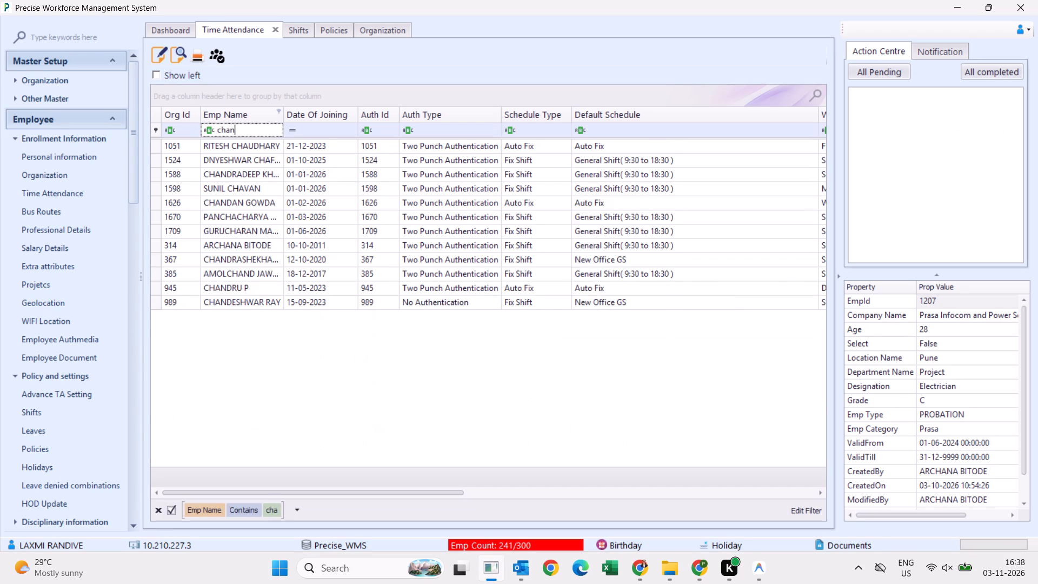
Update the filtered No Authentication employee's time attendance record with schedule FACTORY SHIFT and Valid From 01/11/2026, and save it.
{"action": "double_click", "coordinate": [154, 231]}
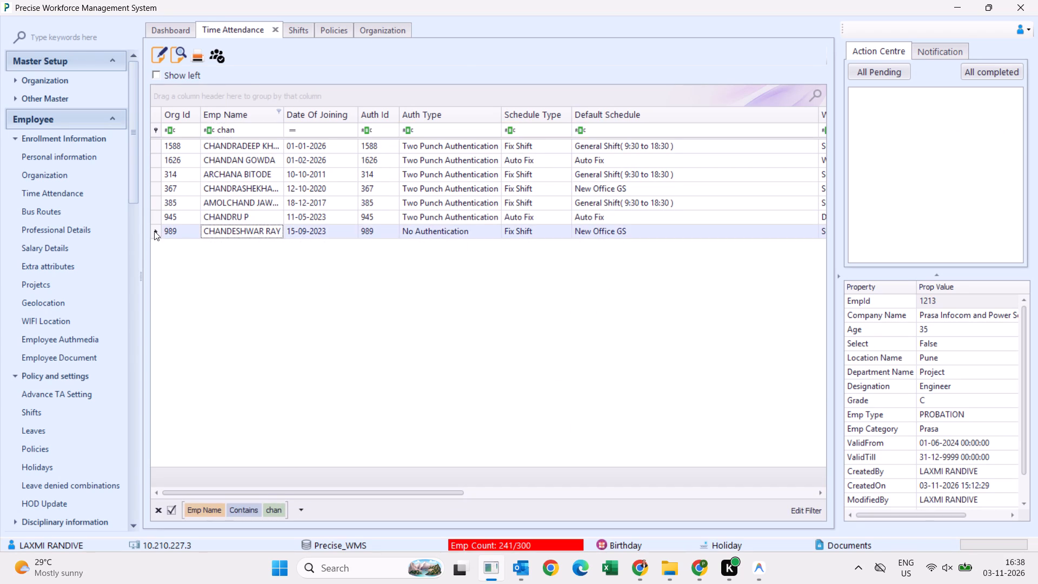
{"action": "left_click", "coordinate": [602, 204]}
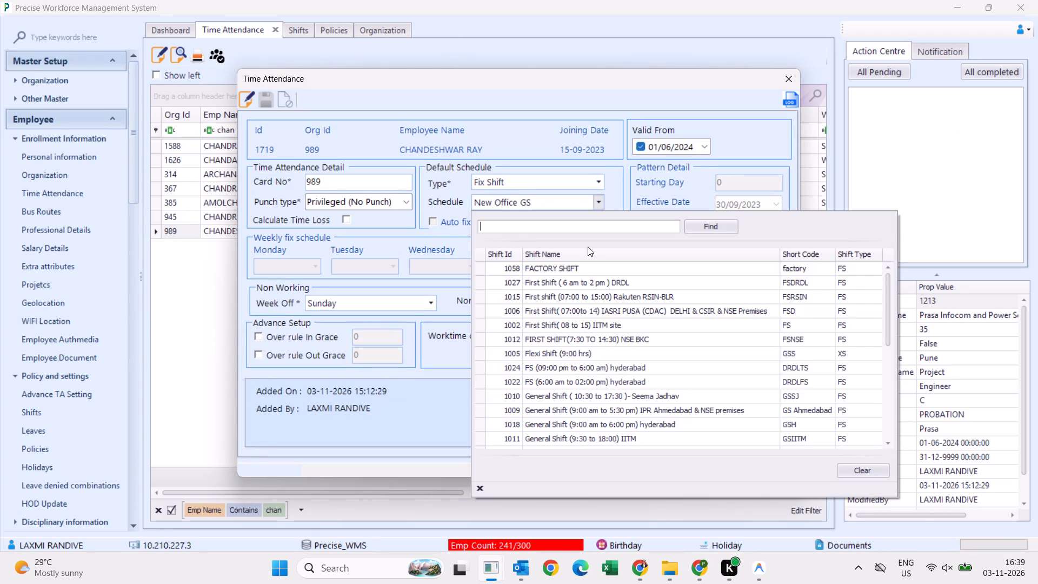
{"action": "left_click", "coordinate": [579, 270]}
{"action": "left_click", "coordinate": [666, 147]}
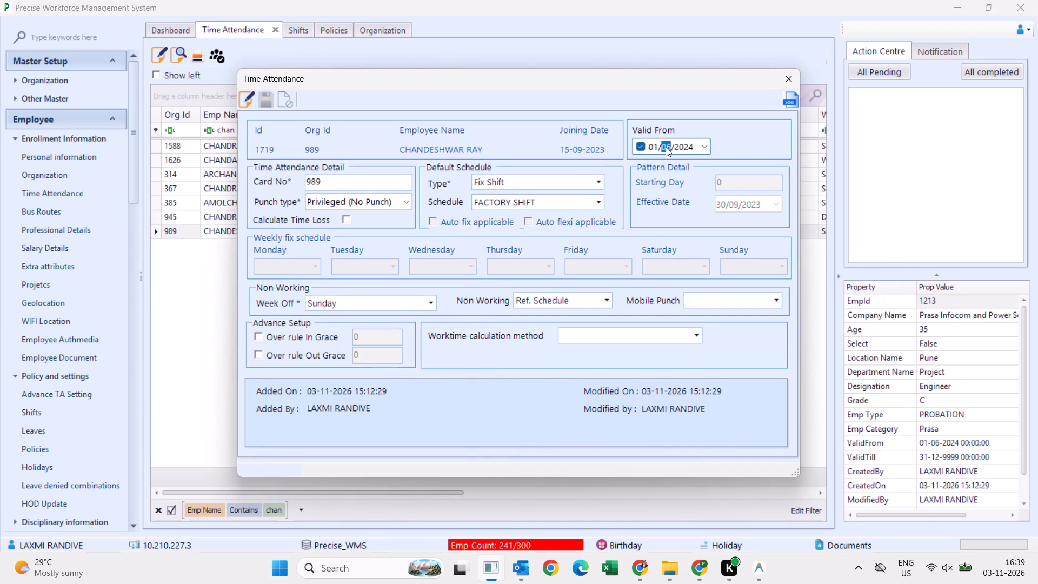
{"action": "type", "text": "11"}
{"action": "left_click", "coordinate": [684, 147]}
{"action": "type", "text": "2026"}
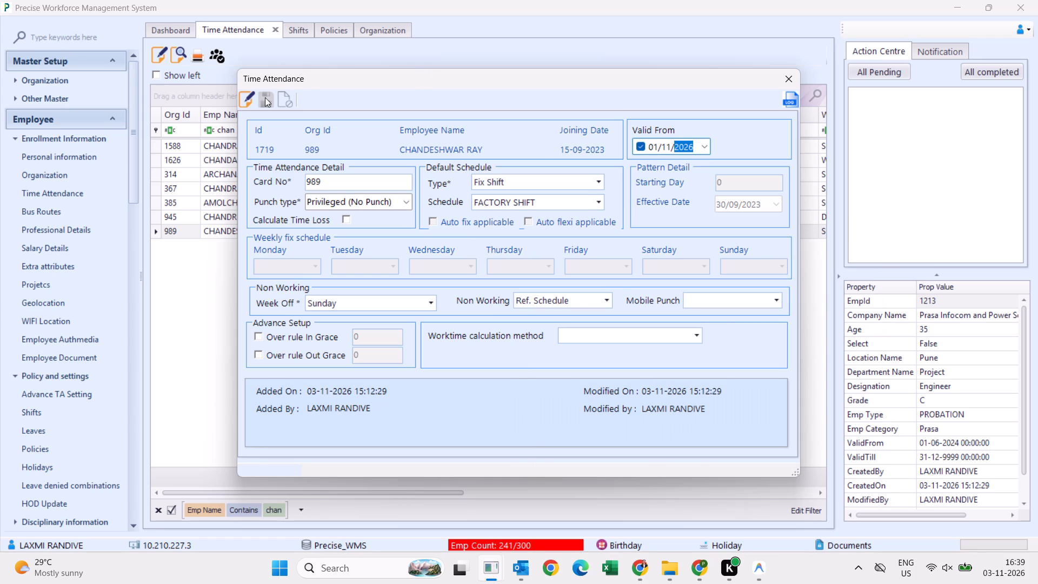
{"action": "left_click", "coordinate": [249, 100]}
{"action": "left_click", "coordinate": [271, 103]}
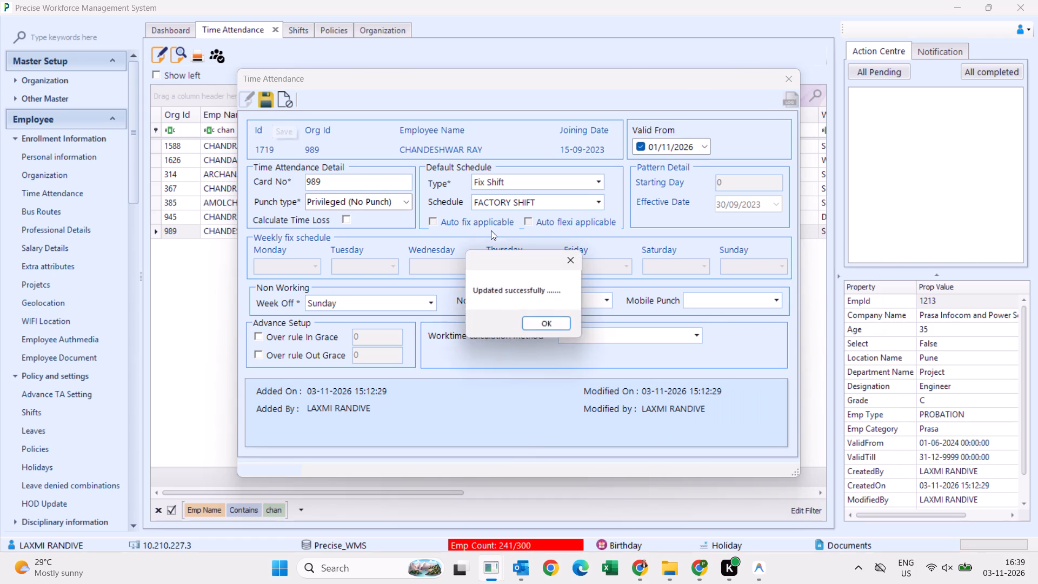
{"action": "left_click", "coordinate": [549, 324]}
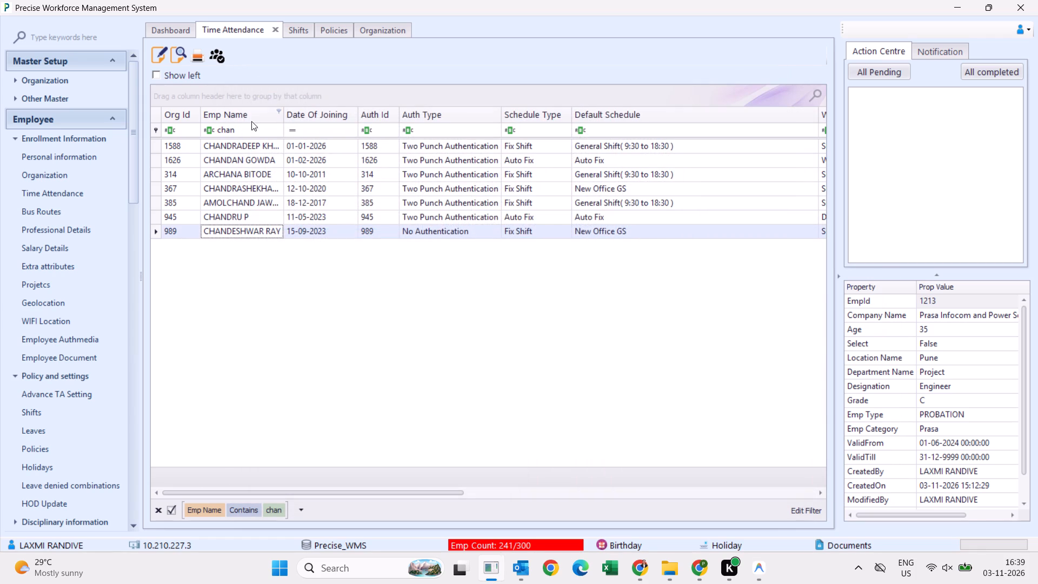
Clear the "chan" filter on employee names in the time attendance list.
{"action": "left_click", "coordinate": [245, 130]}
{"action": "key", "text": "BackSpace"}
{"action": "key", "text": "BackSpace"}
{"action": "key", "text": "BackSpace"}
{"action": "key", "text": "BackSpace"}
{"action": "key", "text": "BackSpace"}
{"action": "key", "text": "BackSpace"}
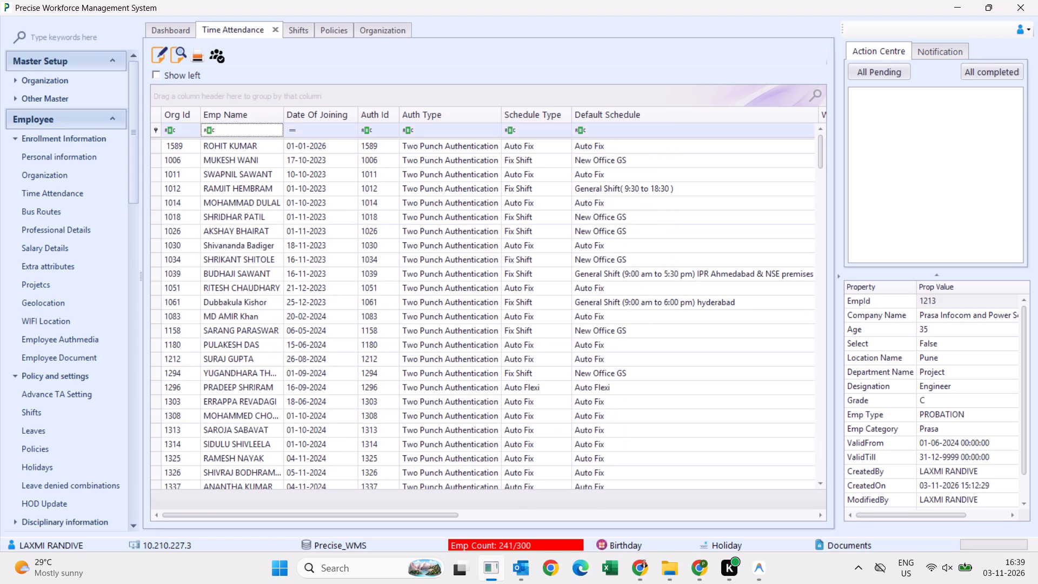
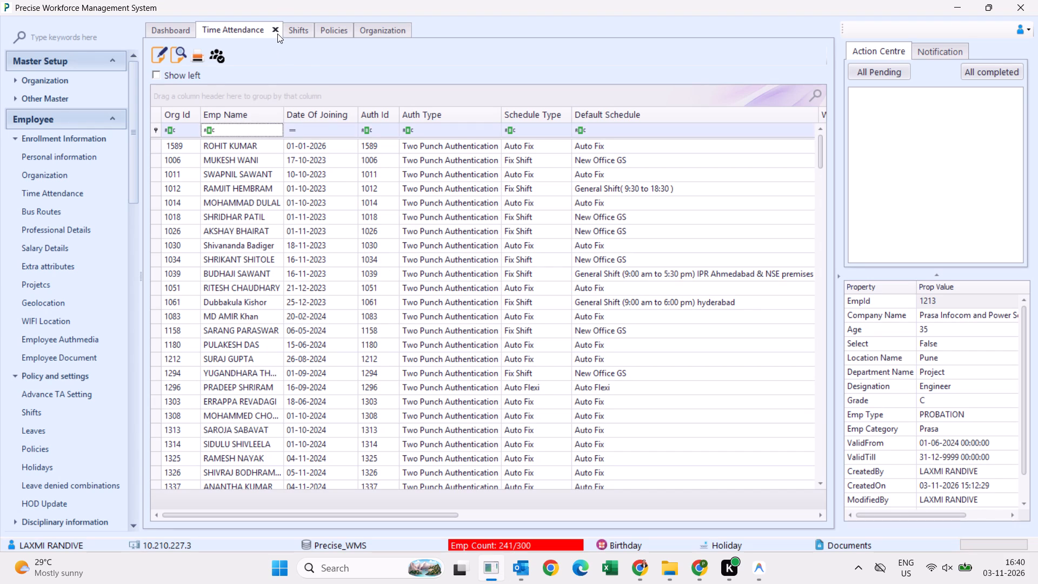
Close the open Time Attendance and Organization pages and switch to the Policies page.
{"action": "left_click", "coordinate": [277, 33]}
{"action": "left_click", "coordinate": [277, 33]}
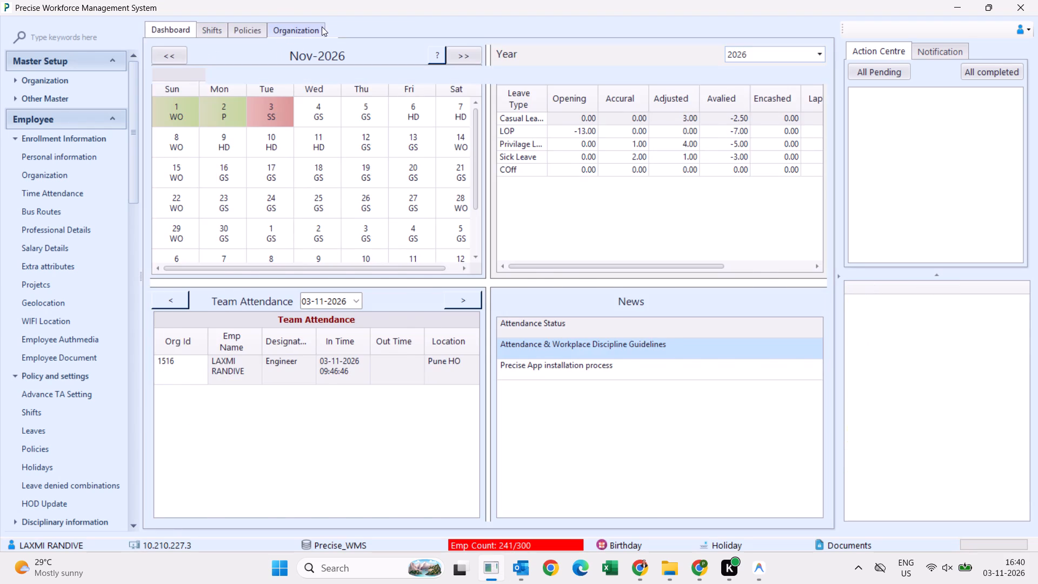